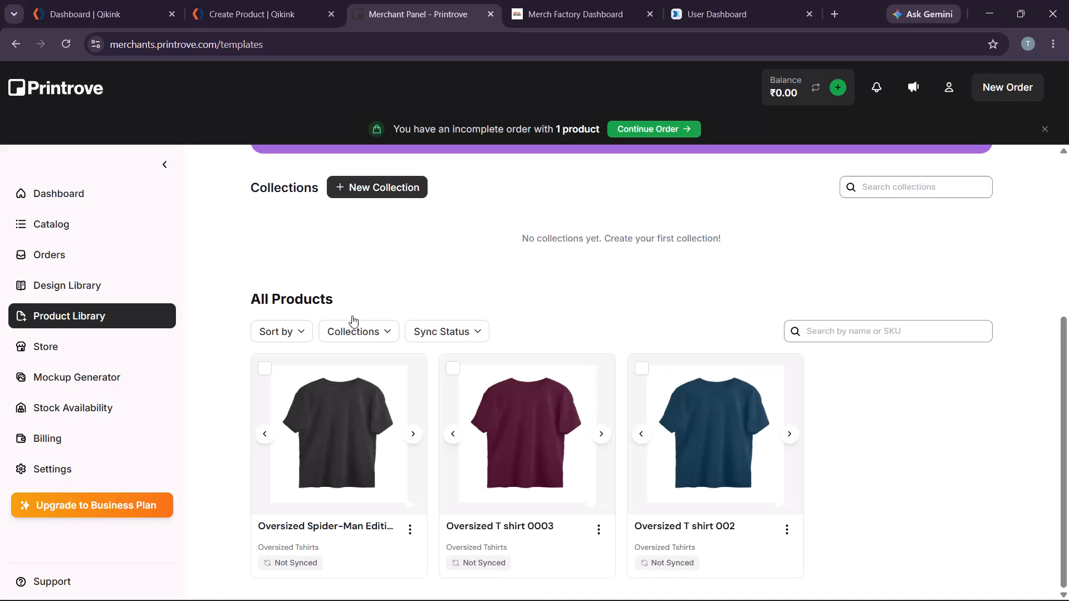
Start a product template for the Oversized Tshirts product from the men's clothing catalog.
scroll(60, 181, "up", 2)
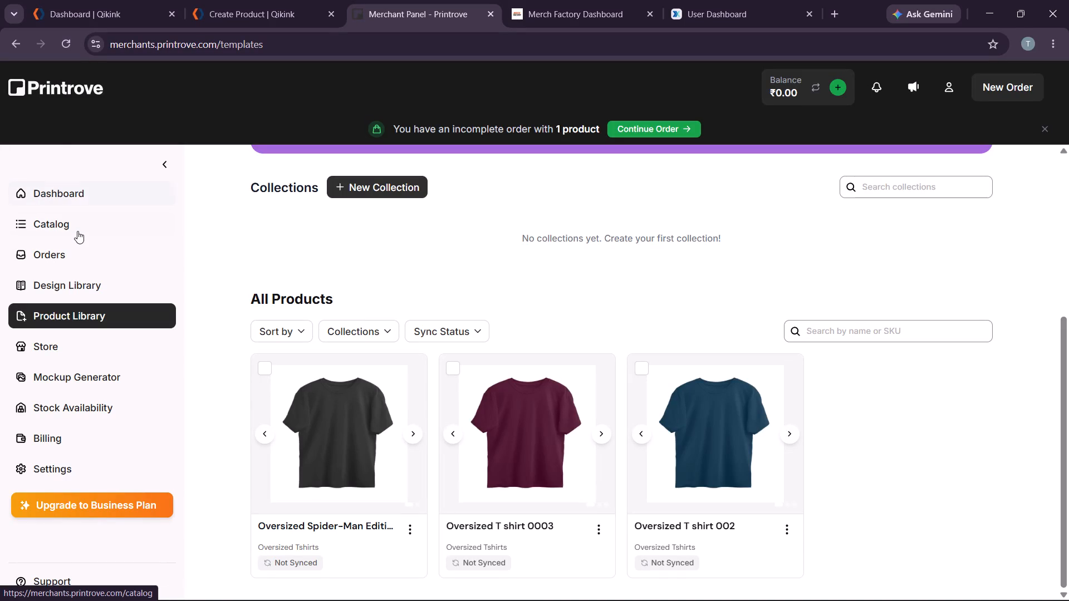
left_click(73, 228)
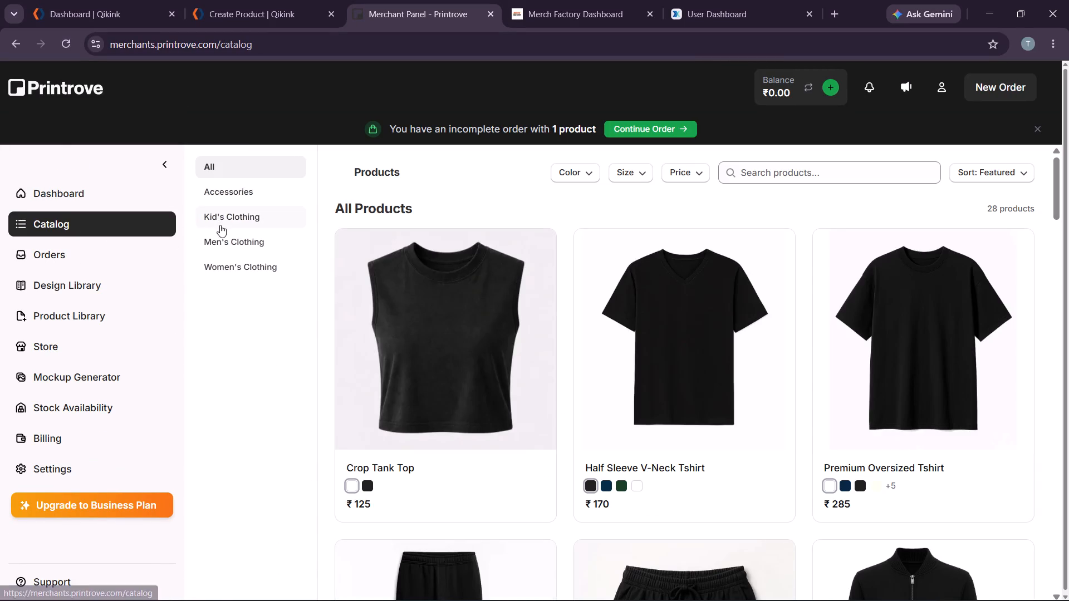
left_click(222, 234)
scroll(420, 284, "down", 11)
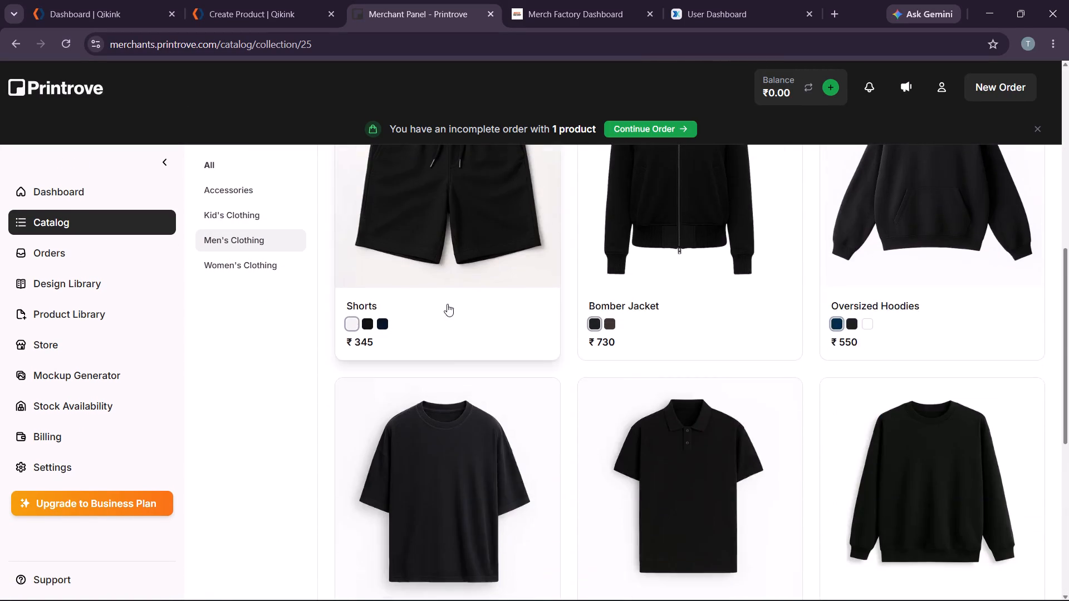
scroll(448, 301, "down", 10)
scroll(448, 306, "up", 4)
double_click(438, 332)
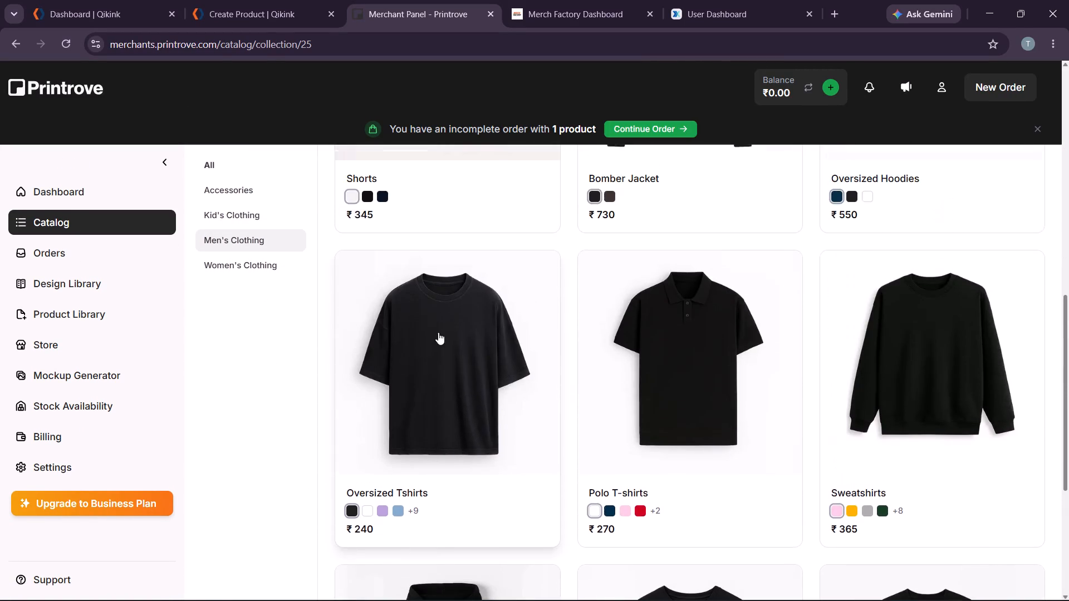
scroll(673, 370, "down", 3)
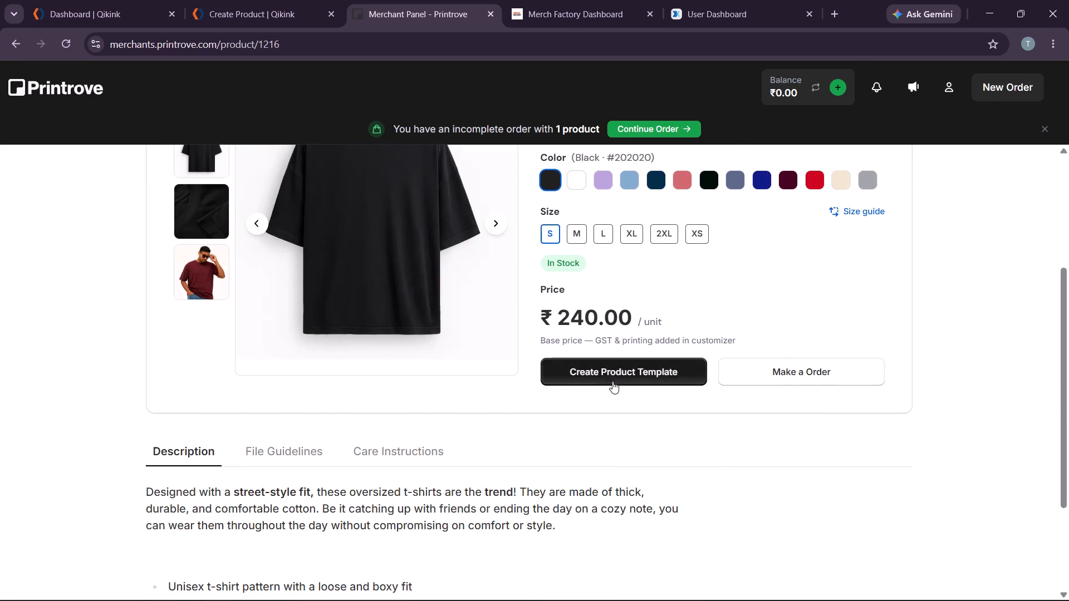
double_click(612, 379)
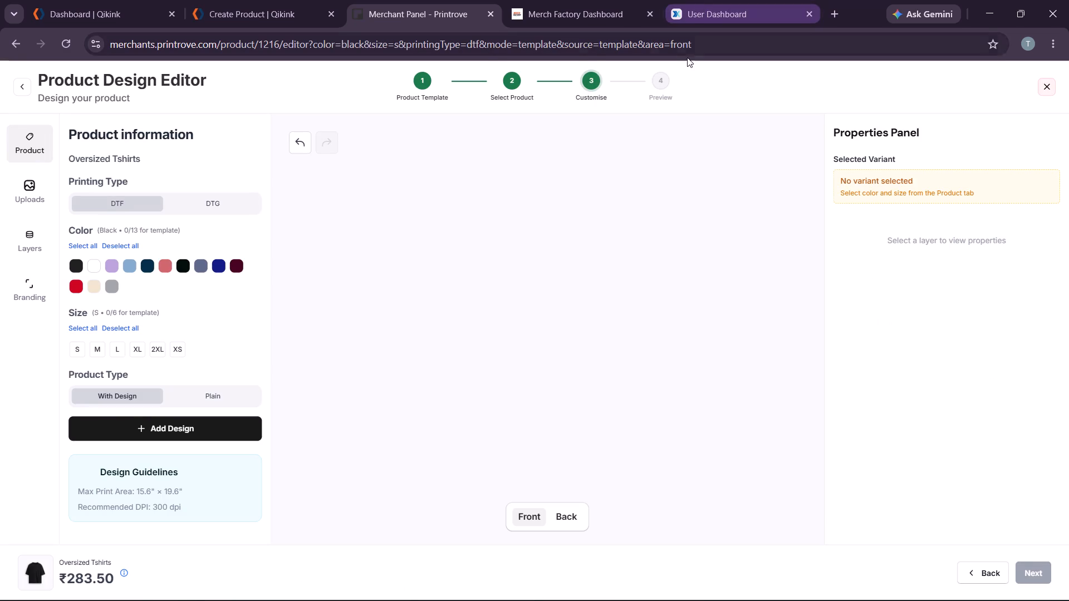
Switch to the browser window with Canva, close the old untitled design, and dismiss the upload notice on the Canva home page.
left_click(980, 9)
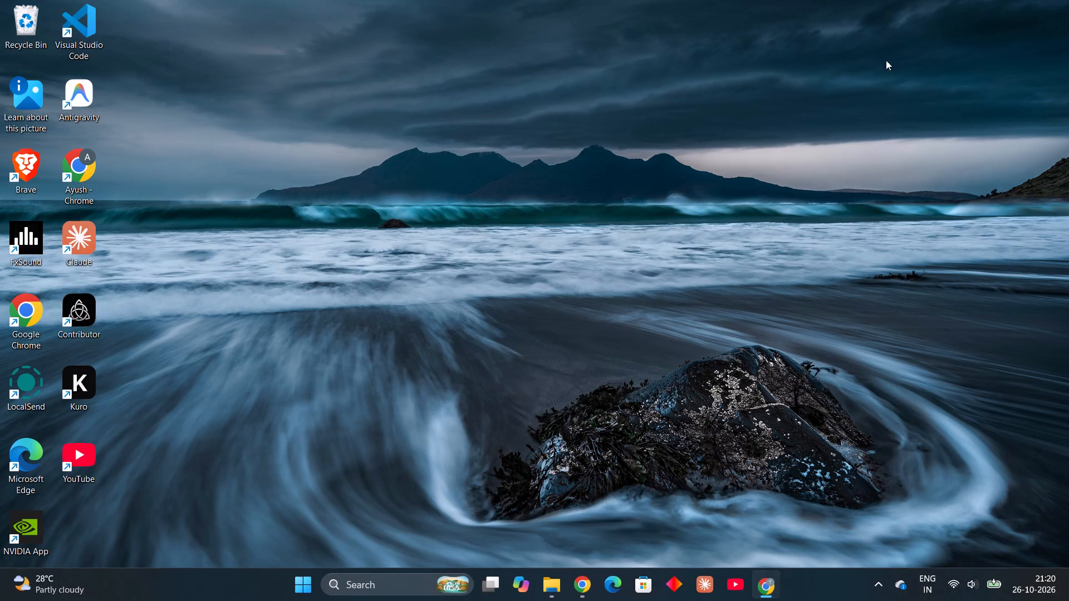
left_click(587, 582)
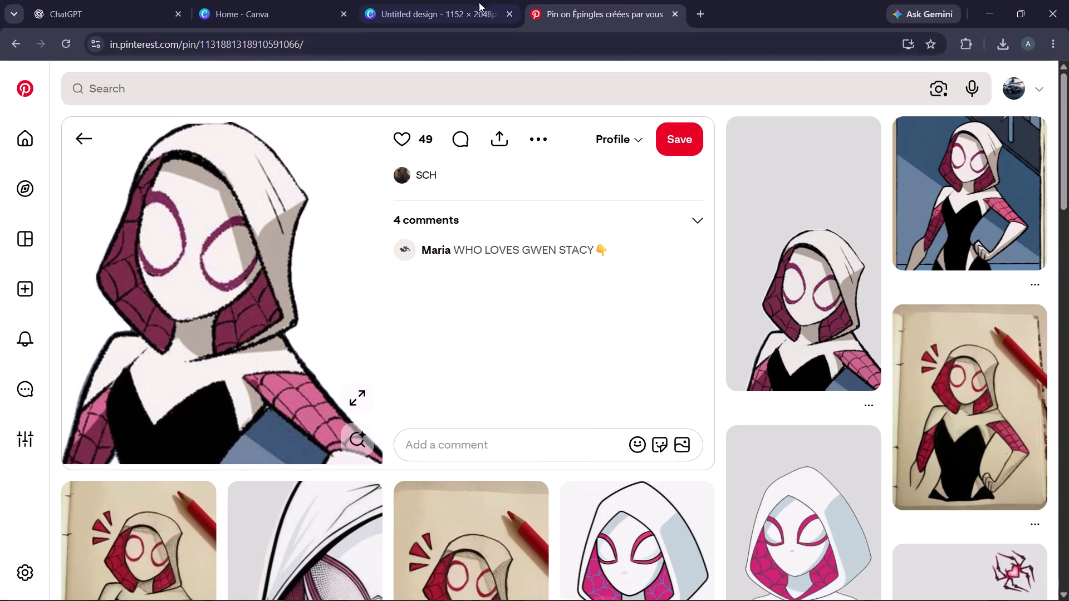
left_click(462, 0)
left_click(291, 6)
left_click(506, 16)
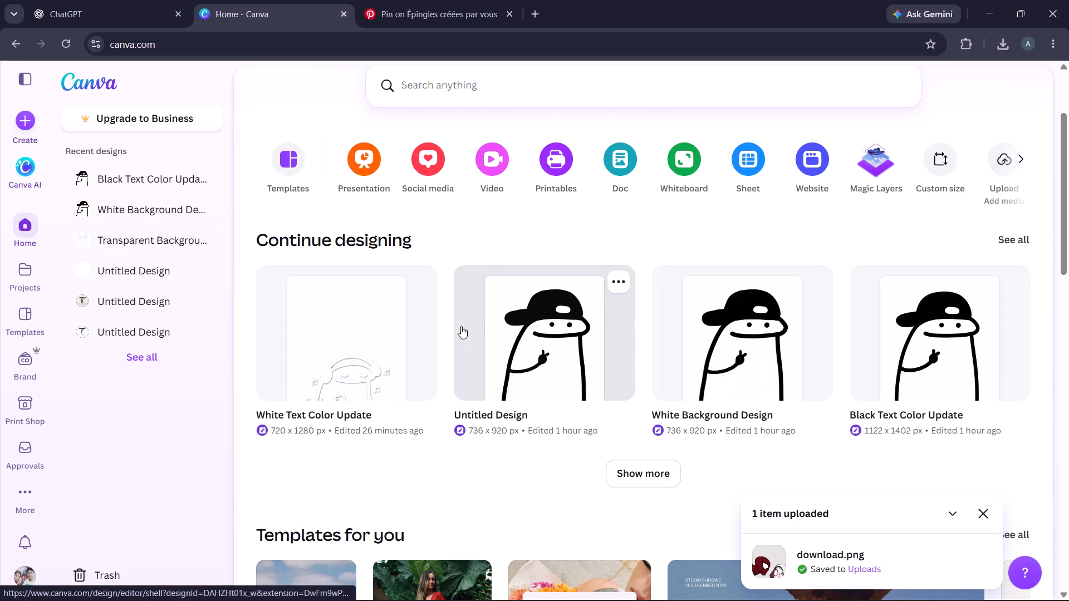
scroll(399, 373, "up", 3)
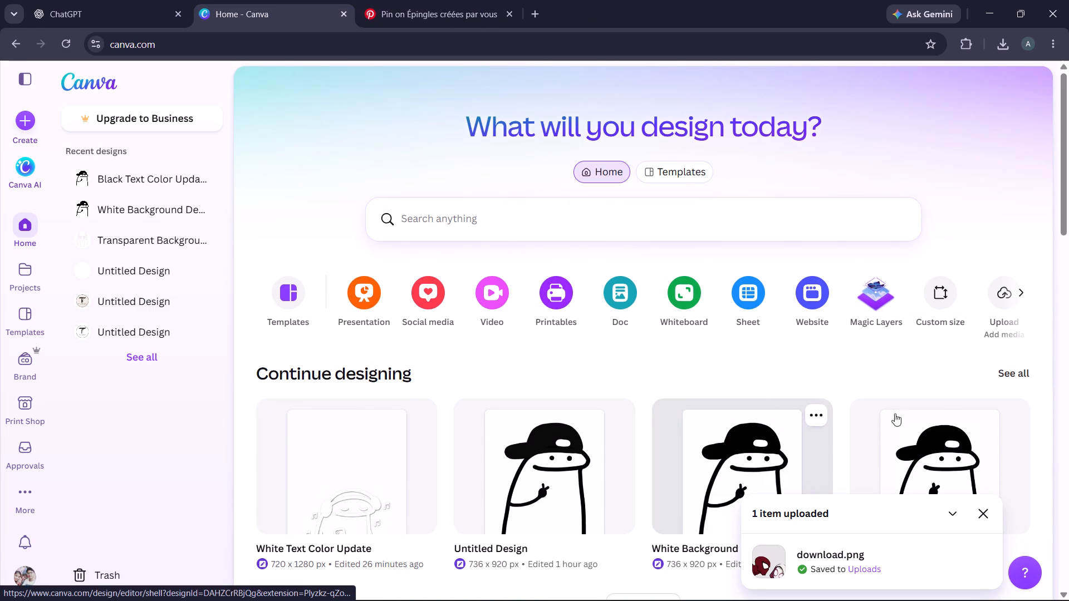
left_click(988, 514)
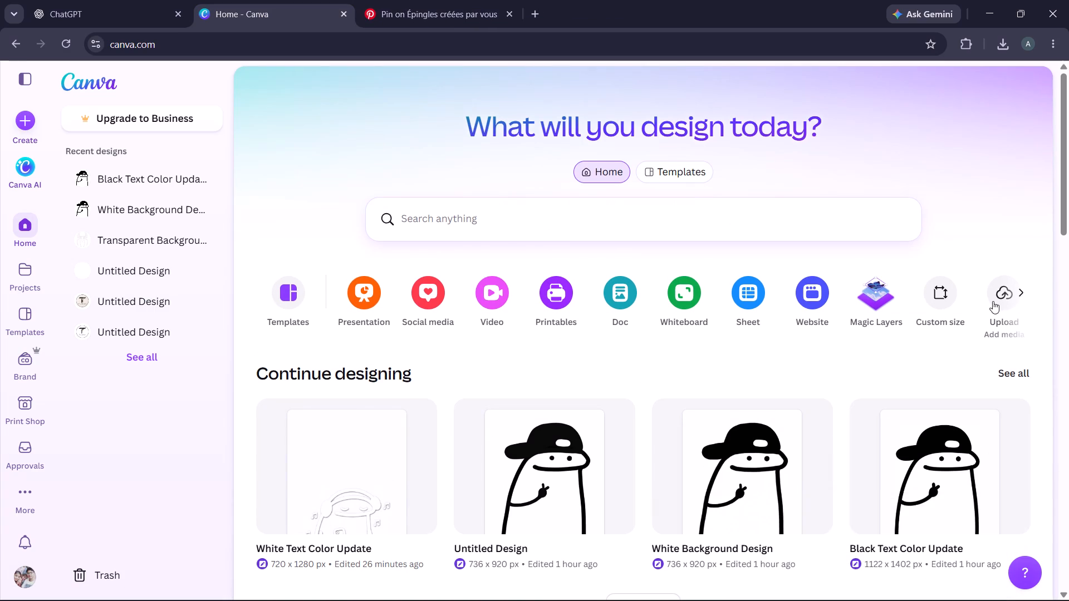
Upload the Spider Man image to Canva from the doodle design folder inside T shirts on drive E.
left_click(993, 301)
left_click(605, 407)
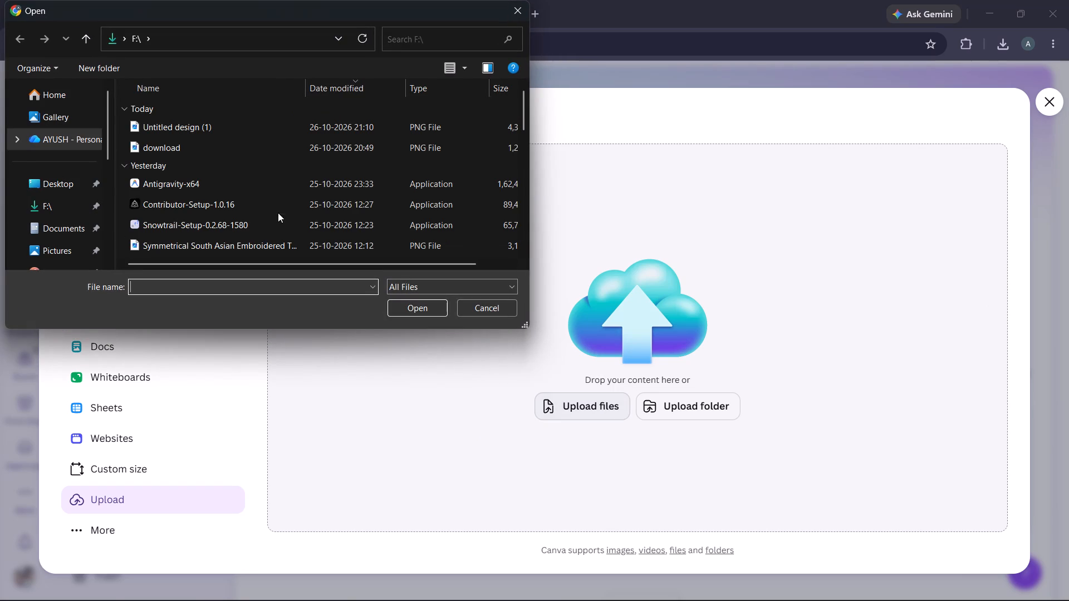
scroll(82, 216, "down", 3)
left_click(85, 212)
left_click(79, 223)
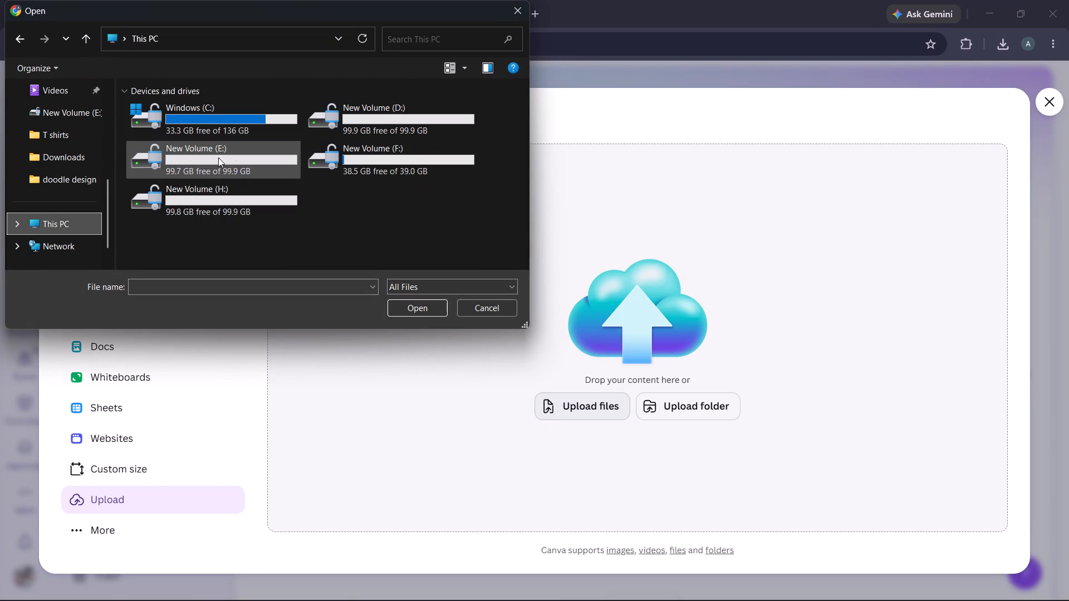
double_click(272, 159)
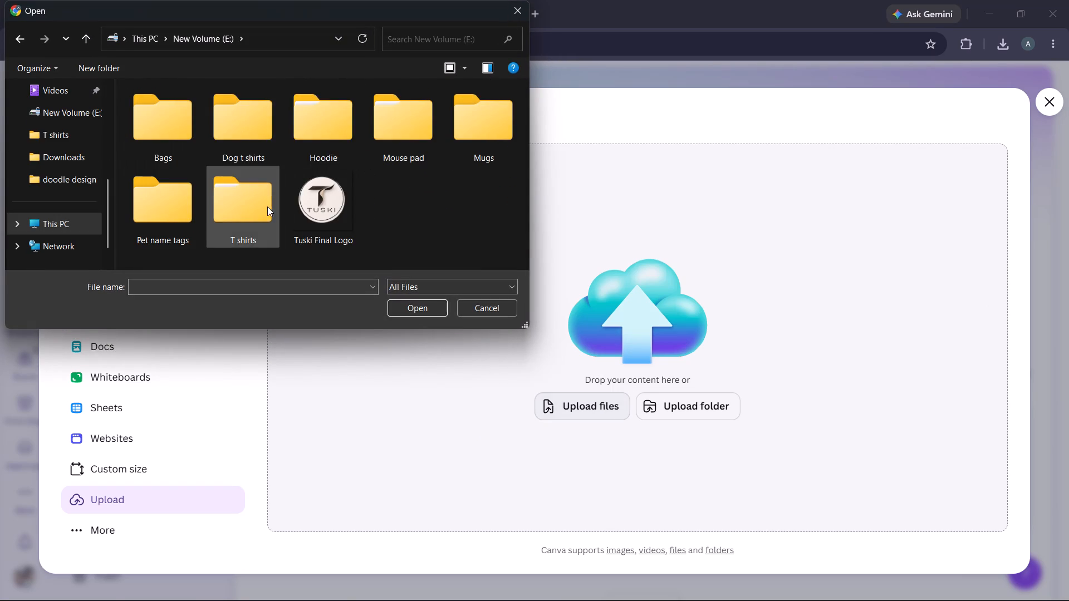
double_click(270, 205)
double_click(219, 108)
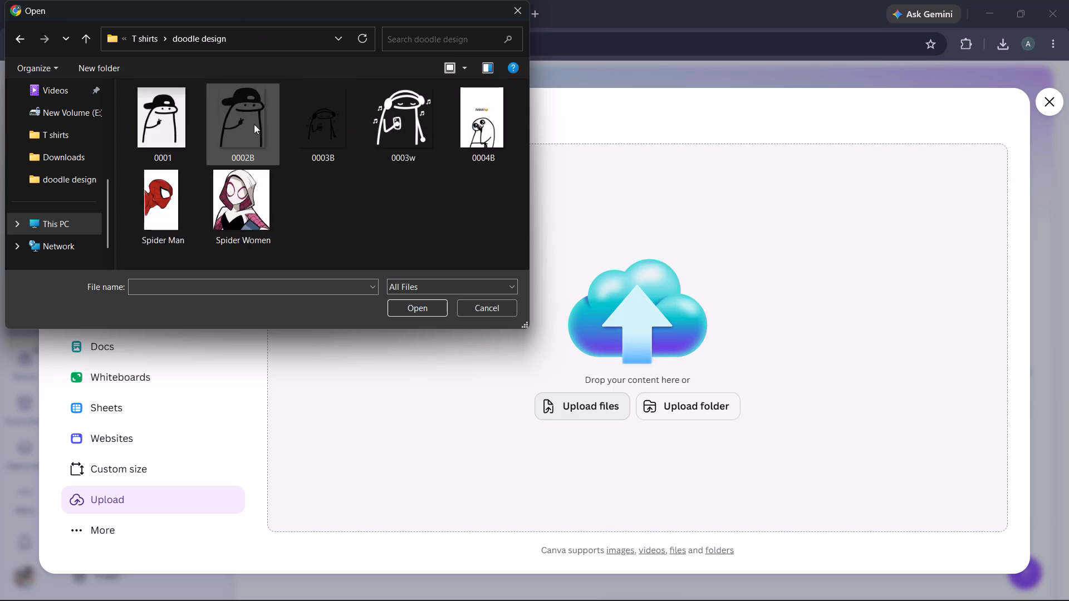
left_click(179, 200)
left_click(410, 299)
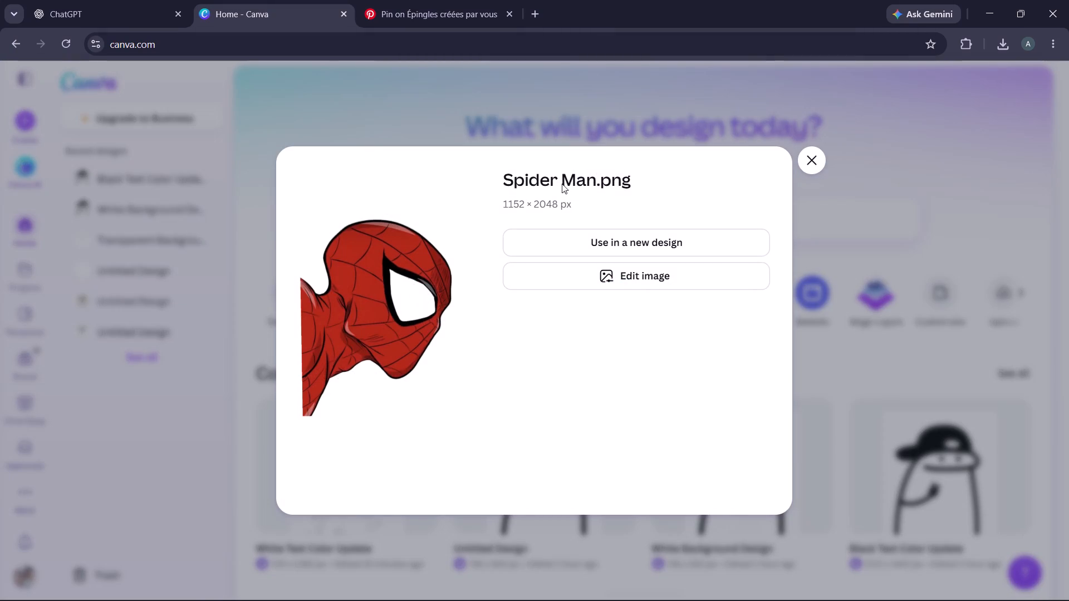
Open the uploaded Spider Man image for editing and create a new design from it.
left_click(630, 279)
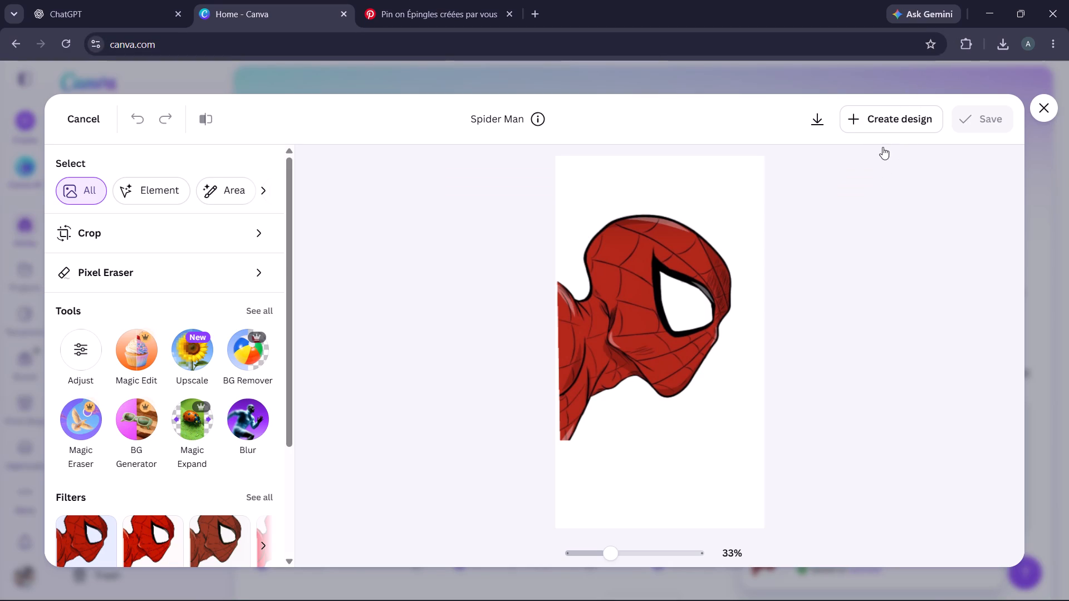
left_click(905, 124)
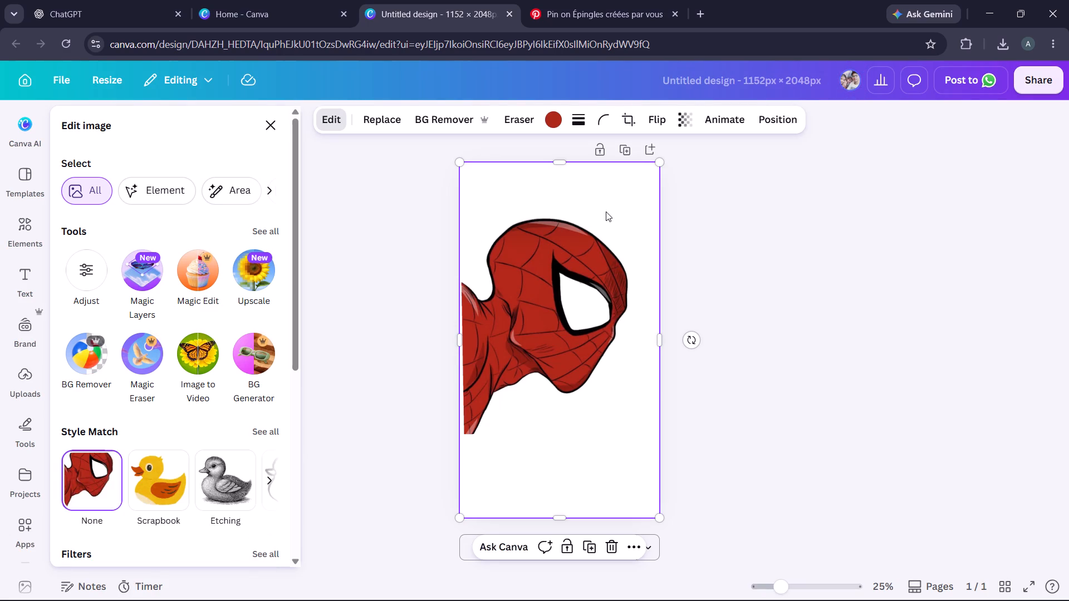
left_click(596, 332)
left_click(622, 390)
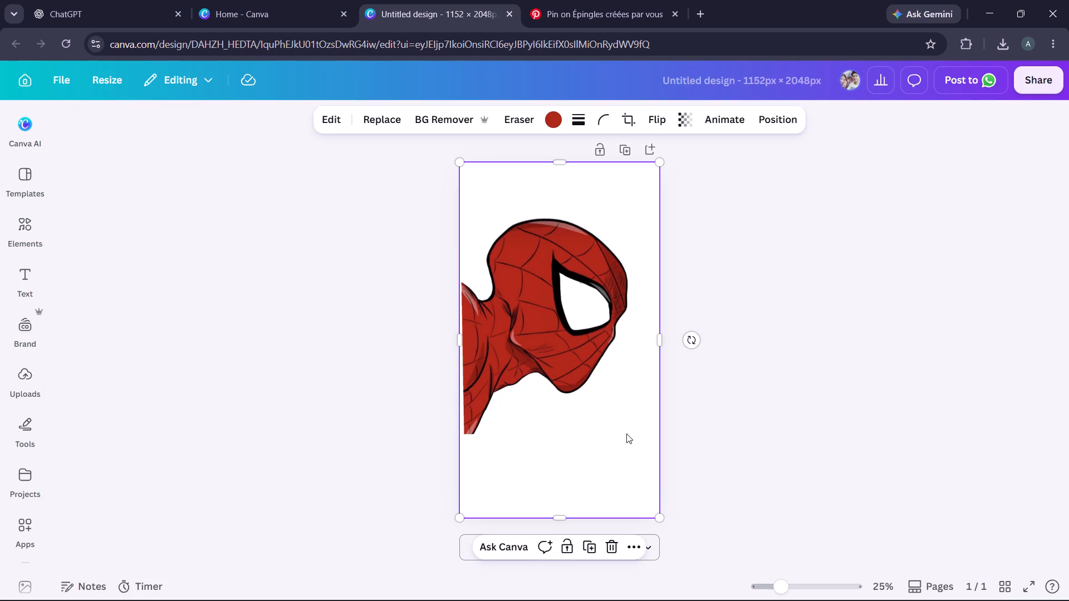
Crop the blank space above and below the Spider-Man artwork, leaving the image about 1152 × 1459 px.
left_click_drag(562, 161, 562, 181)
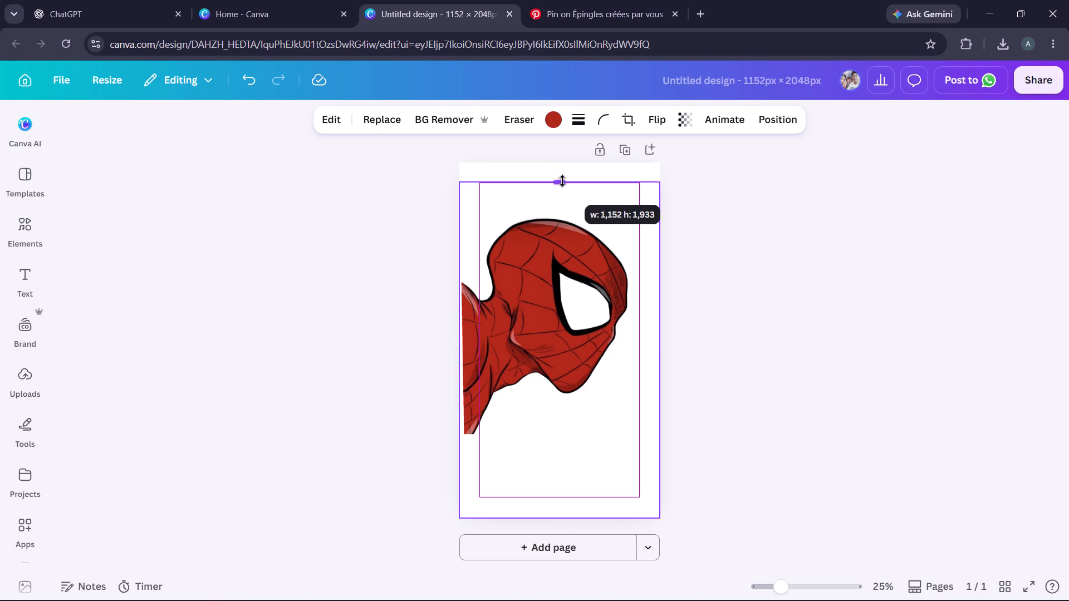
left_click_drag(562, 181, 562, 186)
left_click(557, 208)
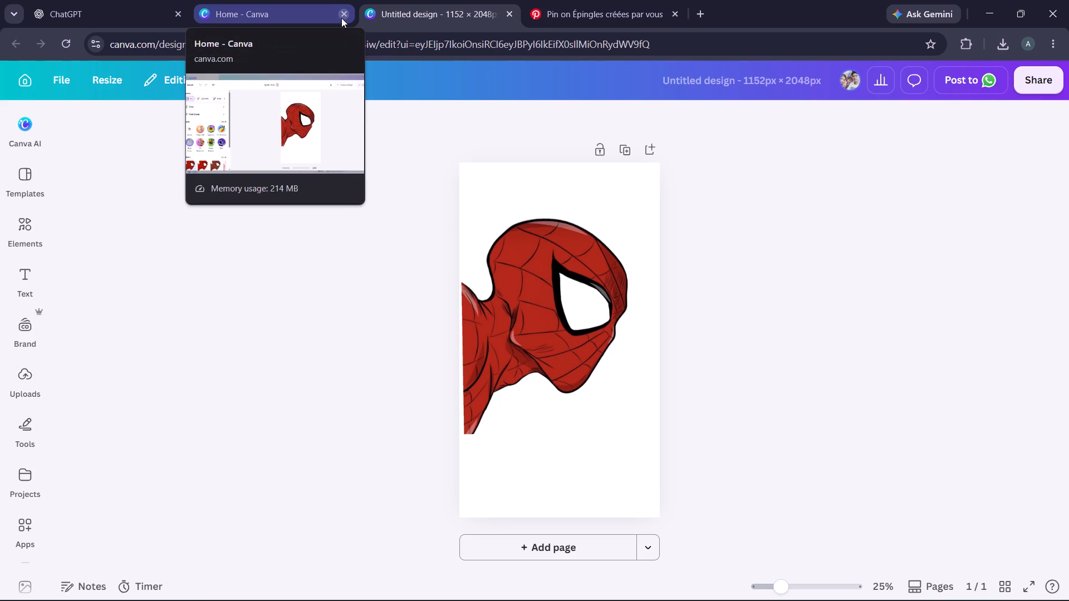
left_click(517, 199)
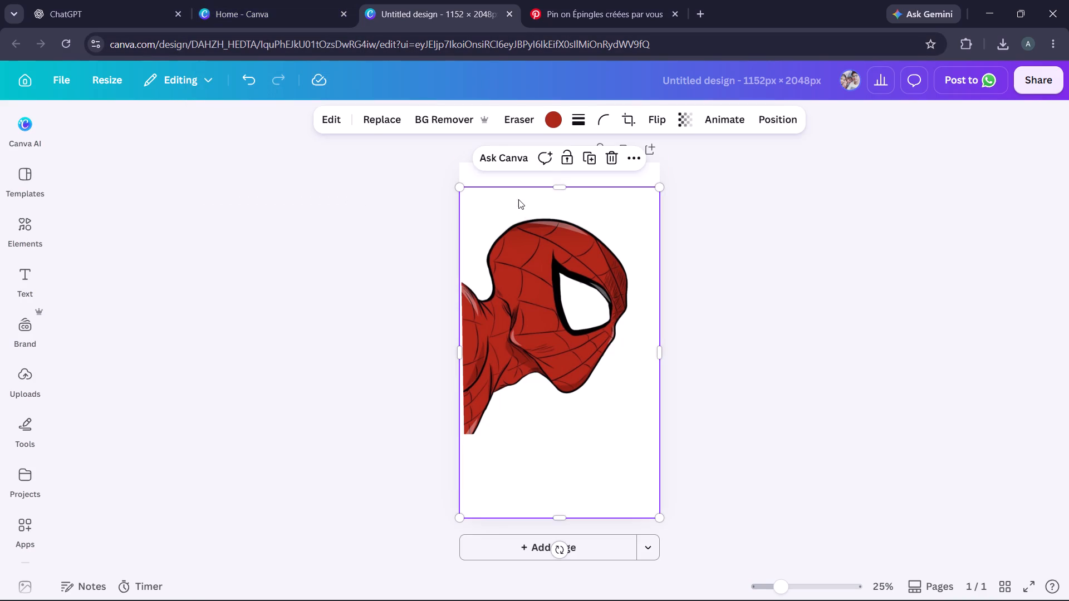
left_click_drag(556, 186, 559, 203)
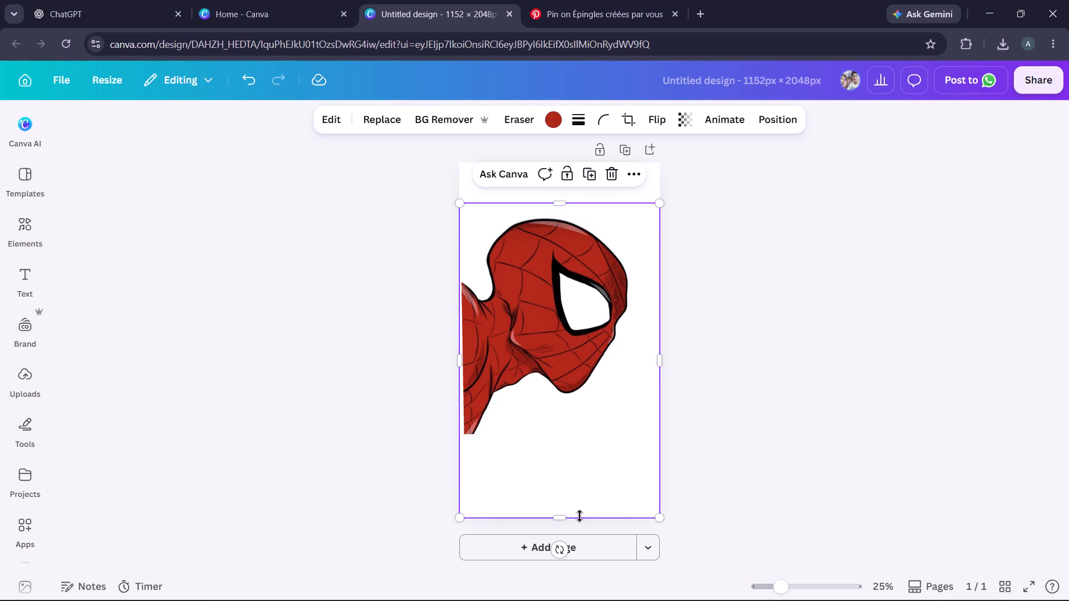
left_click_drag(560, 515, 571, 459)
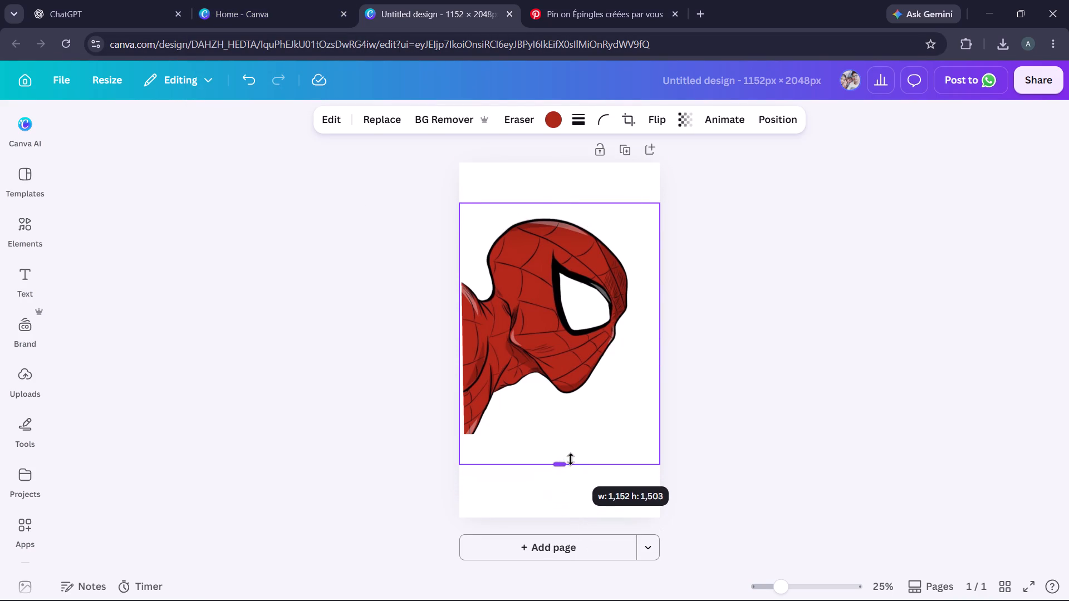
left_click_drag(571, 459, 571, 454)
left_click(616, 409)
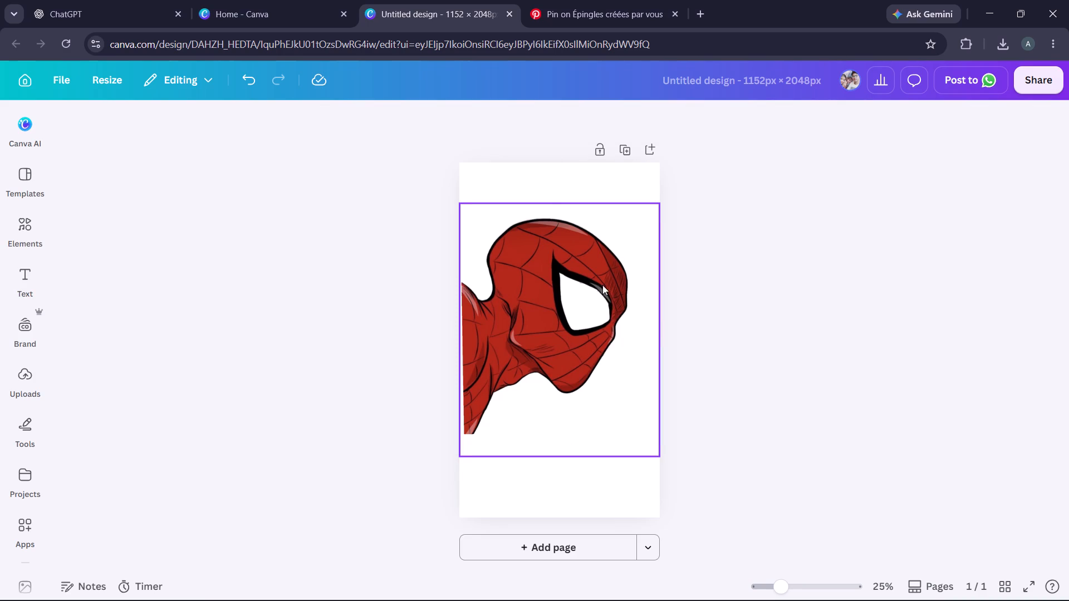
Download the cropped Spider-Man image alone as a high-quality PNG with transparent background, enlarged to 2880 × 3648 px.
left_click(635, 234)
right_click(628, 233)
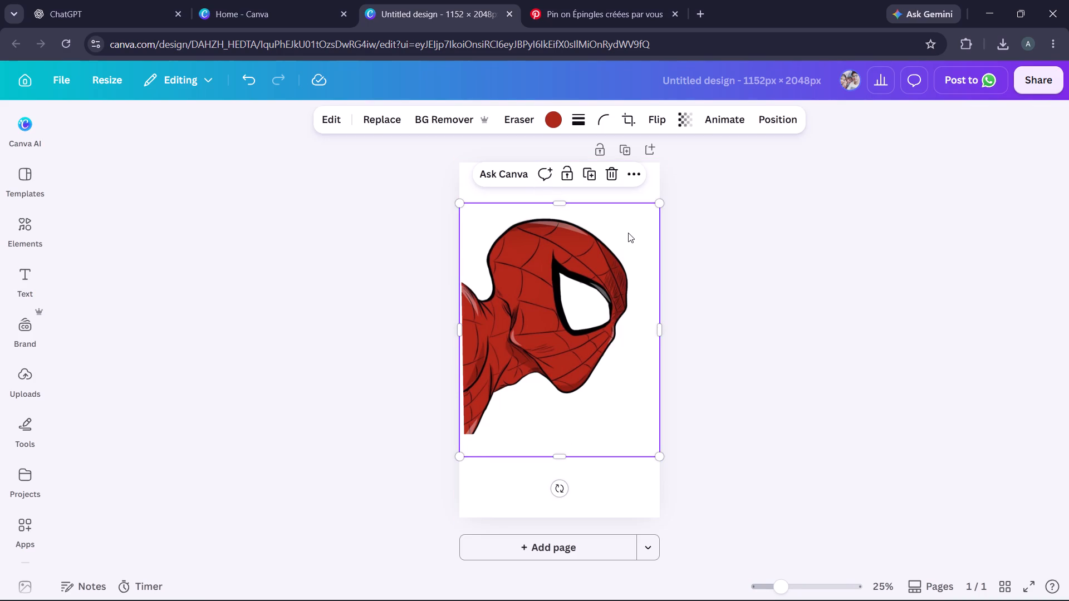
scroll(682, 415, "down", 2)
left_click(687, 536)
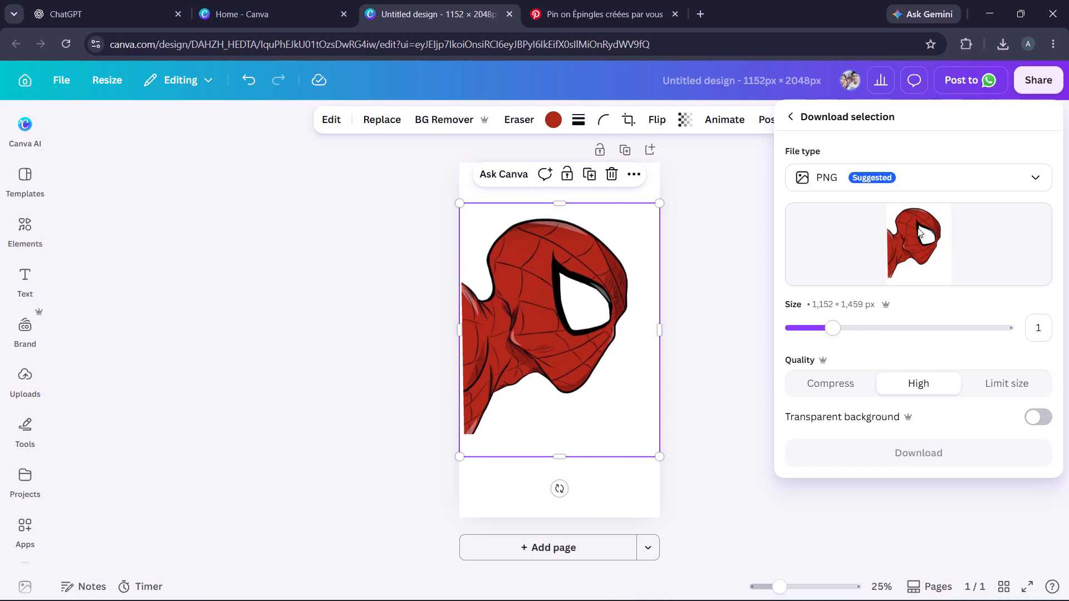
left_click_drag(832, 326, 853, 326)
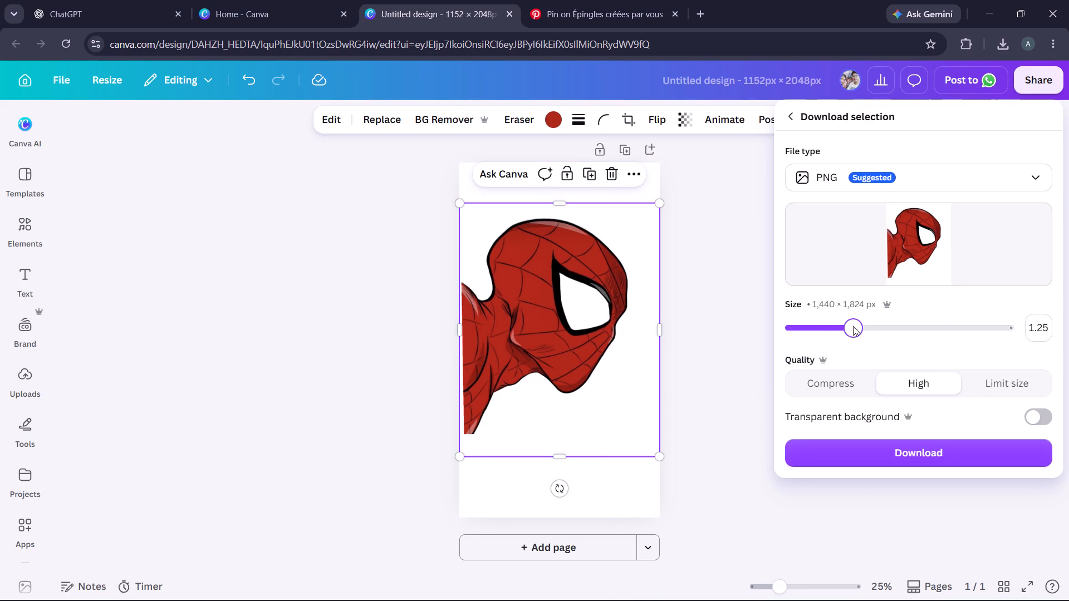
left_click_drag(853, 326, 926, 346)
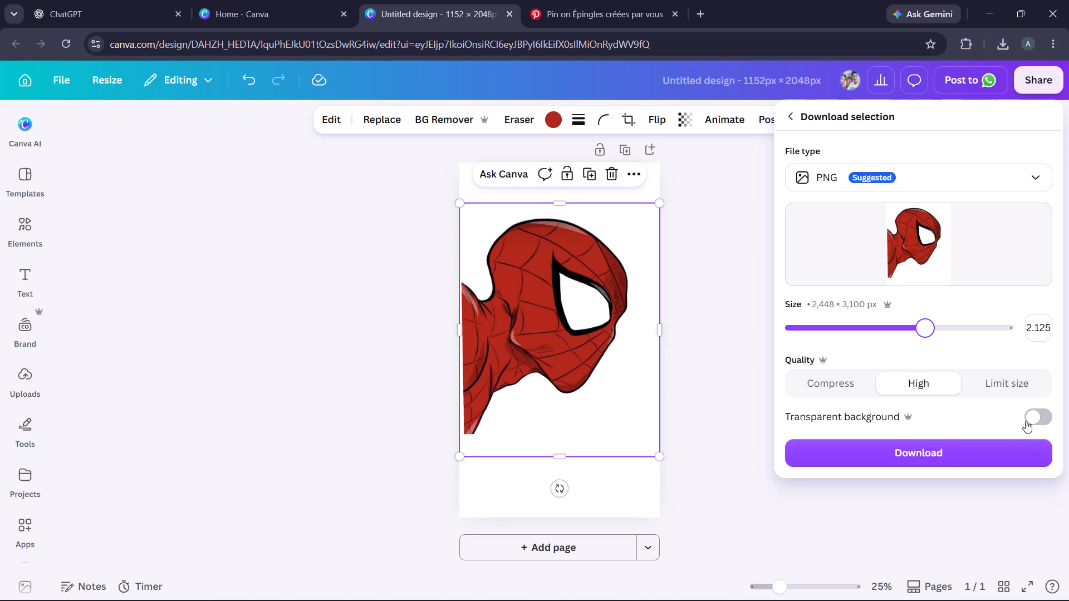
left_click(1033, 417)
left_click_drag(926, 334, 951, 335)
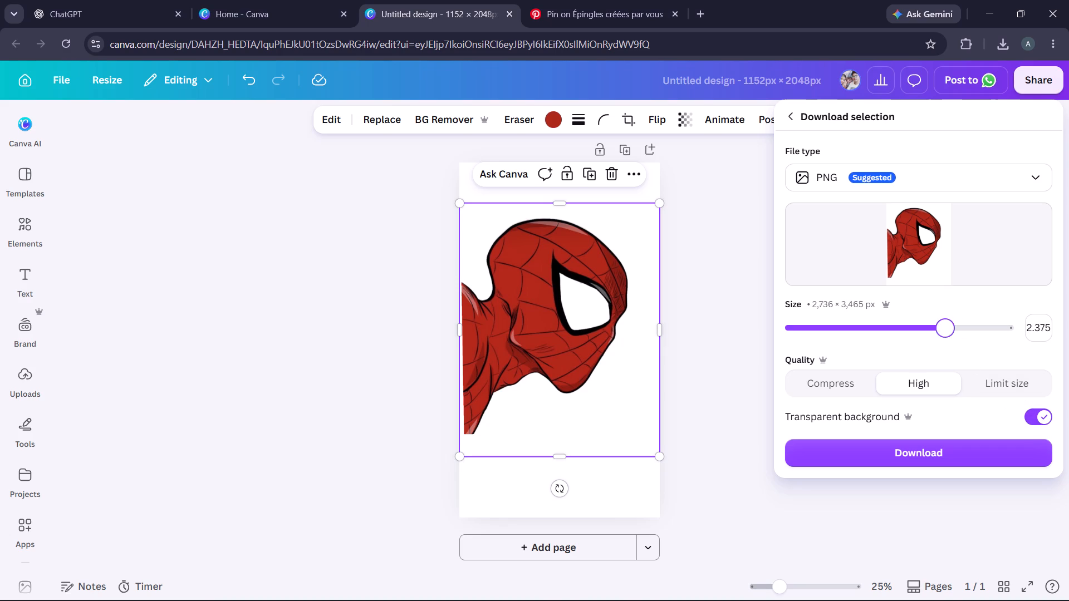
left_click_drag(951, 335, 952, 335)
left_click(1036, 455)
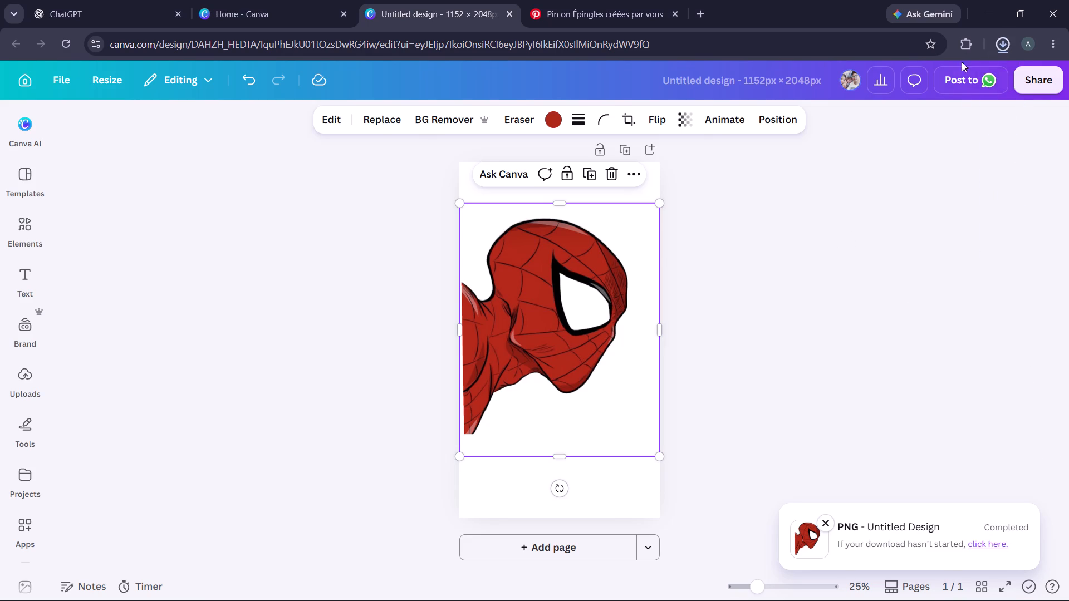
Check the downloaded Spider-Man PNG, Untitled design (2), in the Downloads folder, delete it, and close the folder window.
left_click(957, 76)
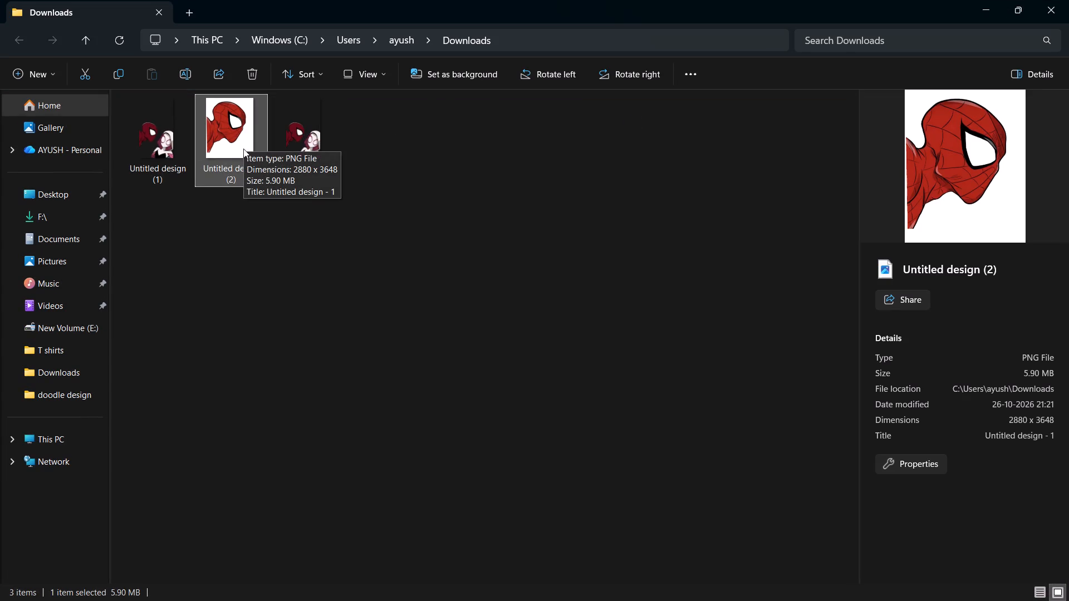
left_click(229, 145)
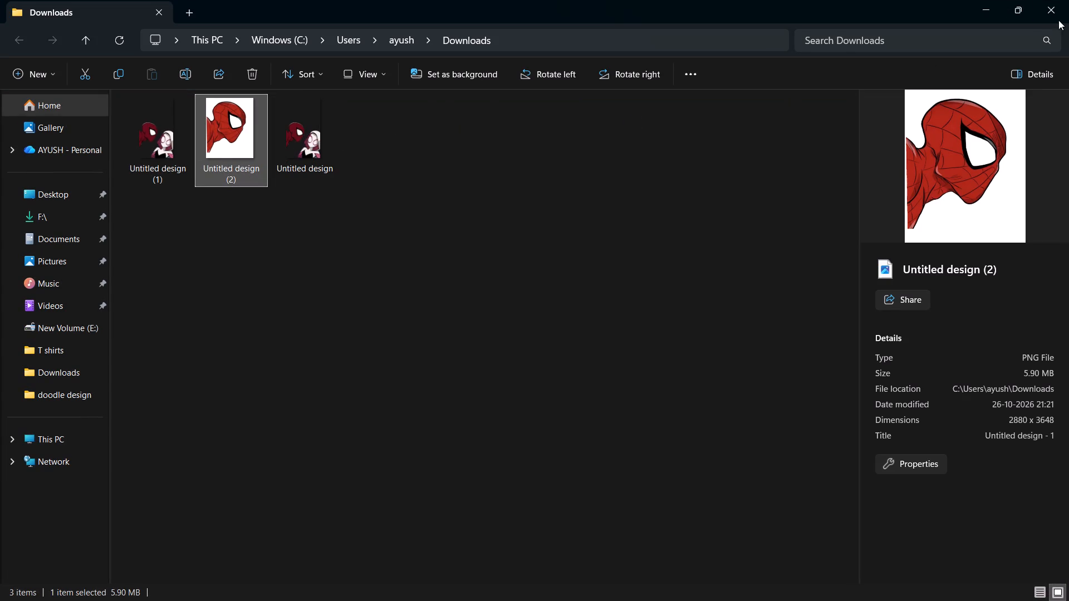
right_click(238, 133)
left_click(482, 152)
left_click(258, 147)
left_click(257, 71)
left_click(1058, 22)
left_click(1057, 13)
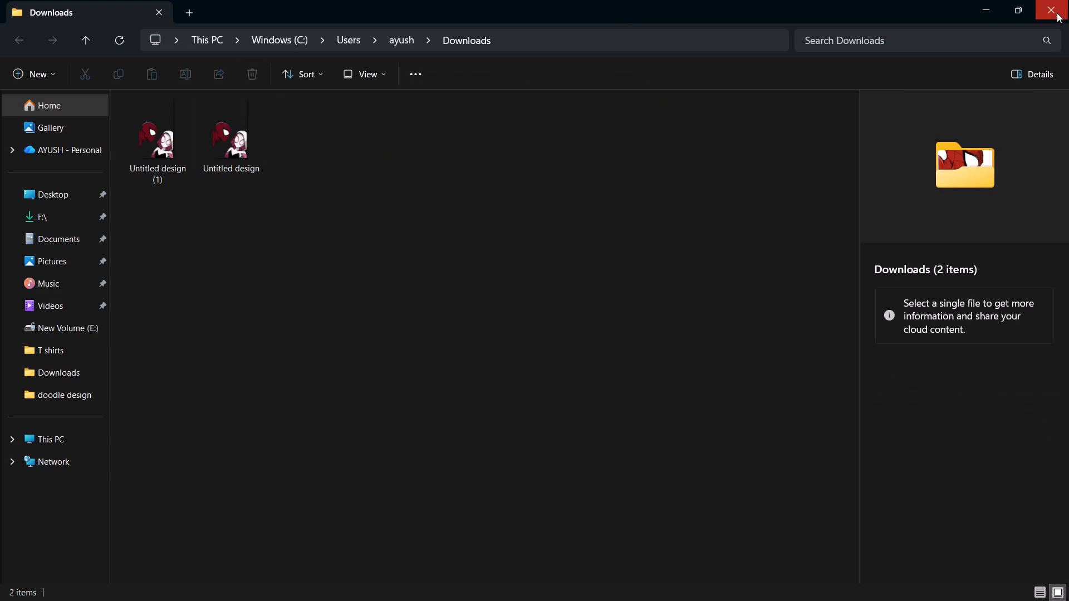
Remove the background from the cropped Spider-Man image with BG Remover.
left_click(614, 283)
left_click(708, 230)
left_click(629, 189)
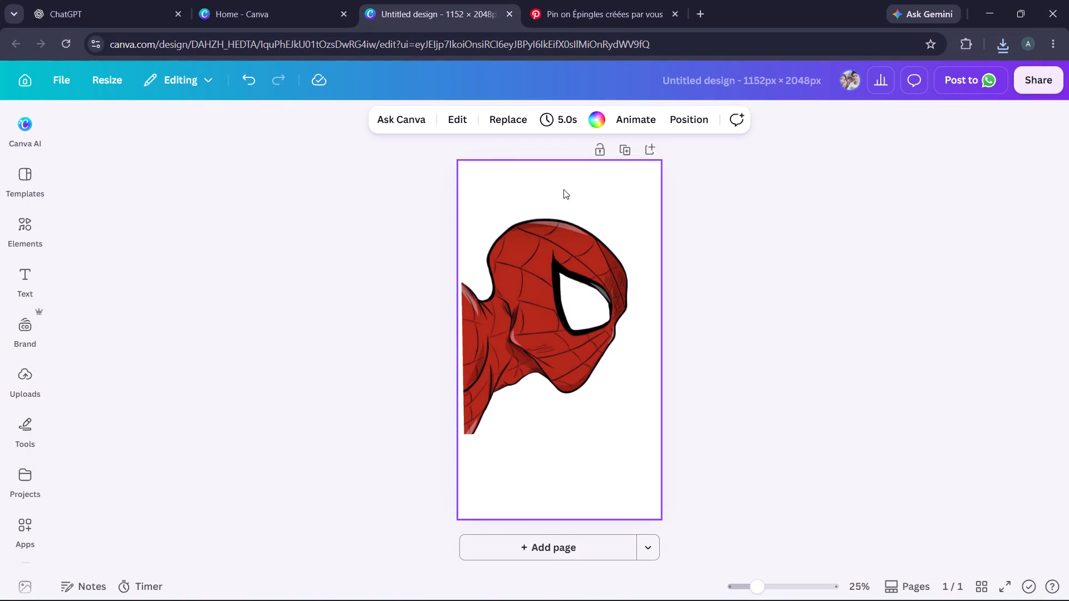
left_click(511, 180)
left_click(569, 244)
left_click(454, 128)
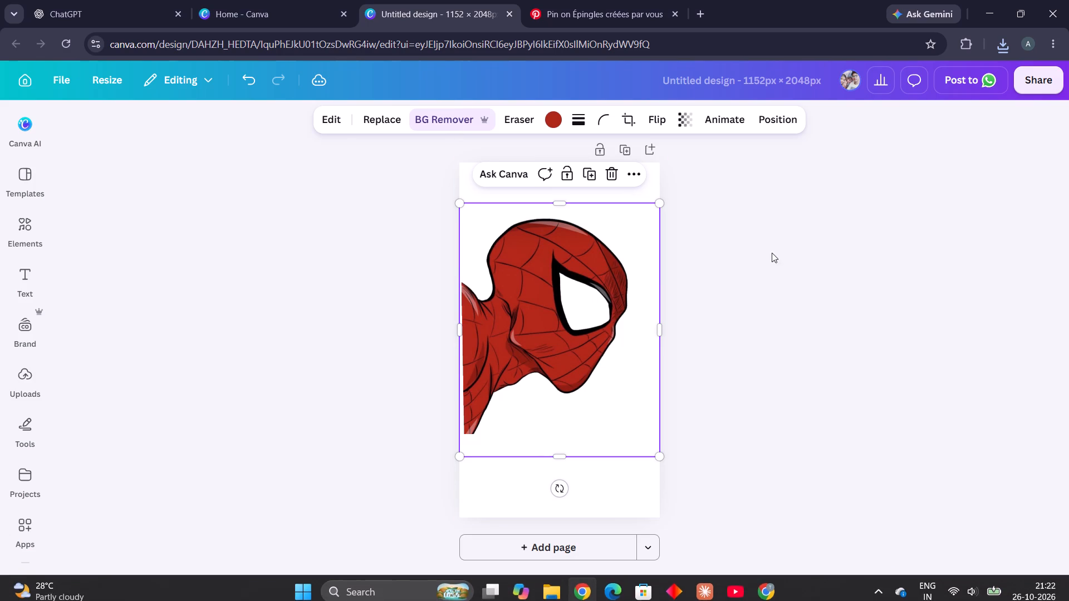
Download only the Spider-Man image as a high-quality PNG with transparent background at 2880 × 3648 px.
left_click(1049, 78)
left_click(763, 216)
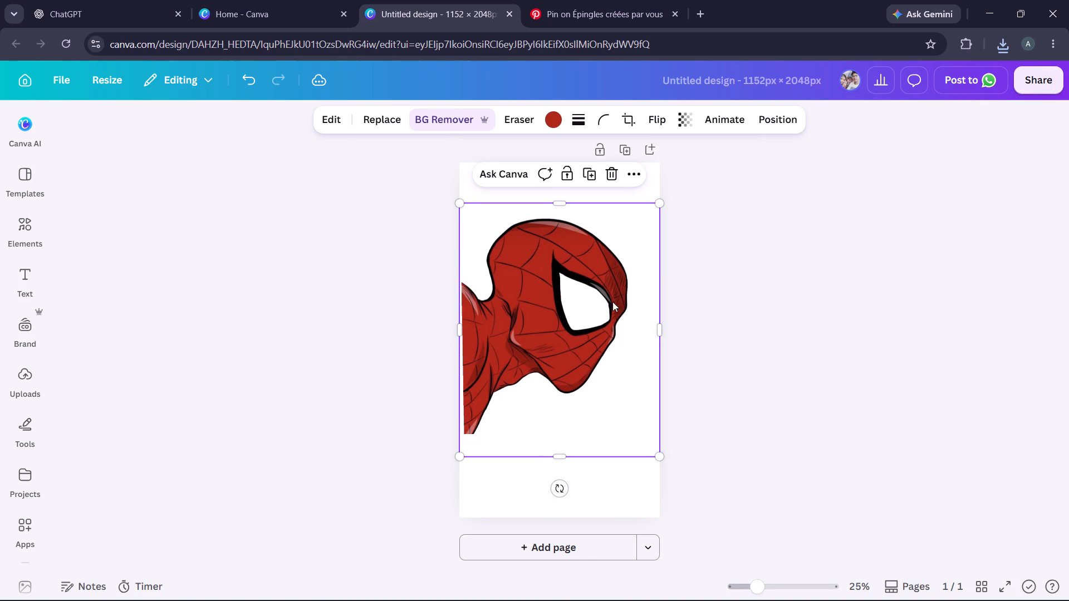
right_click(617, 375)
left_click(703, 525)
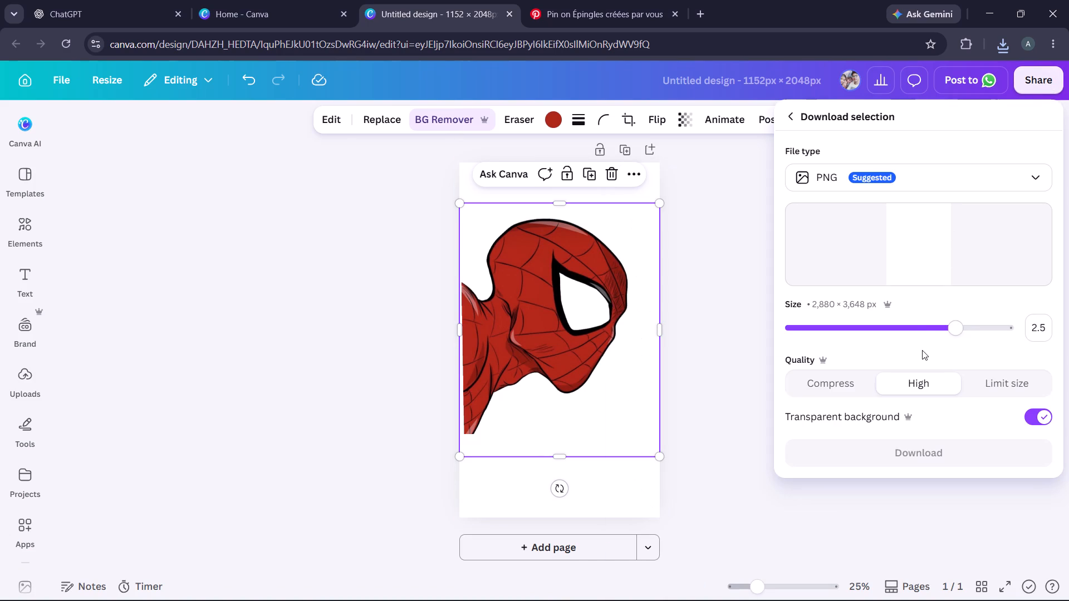
left_click(977, 452)
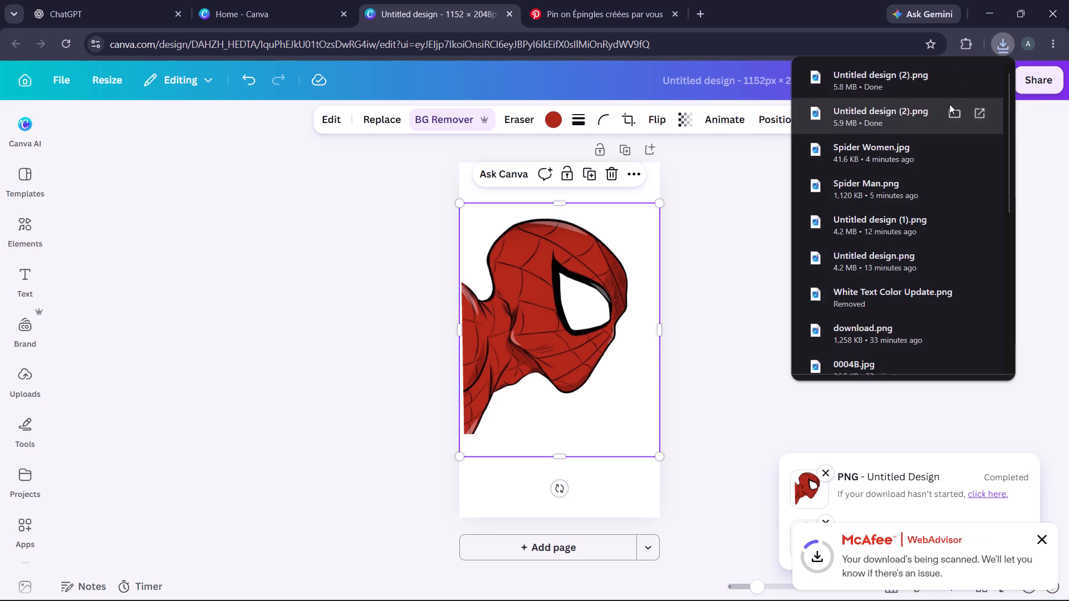
Move the downloaded PNG, Untitled design (2), from Downloads to the T shirts > doodle design folder on drive E.
left_click(954, 78)
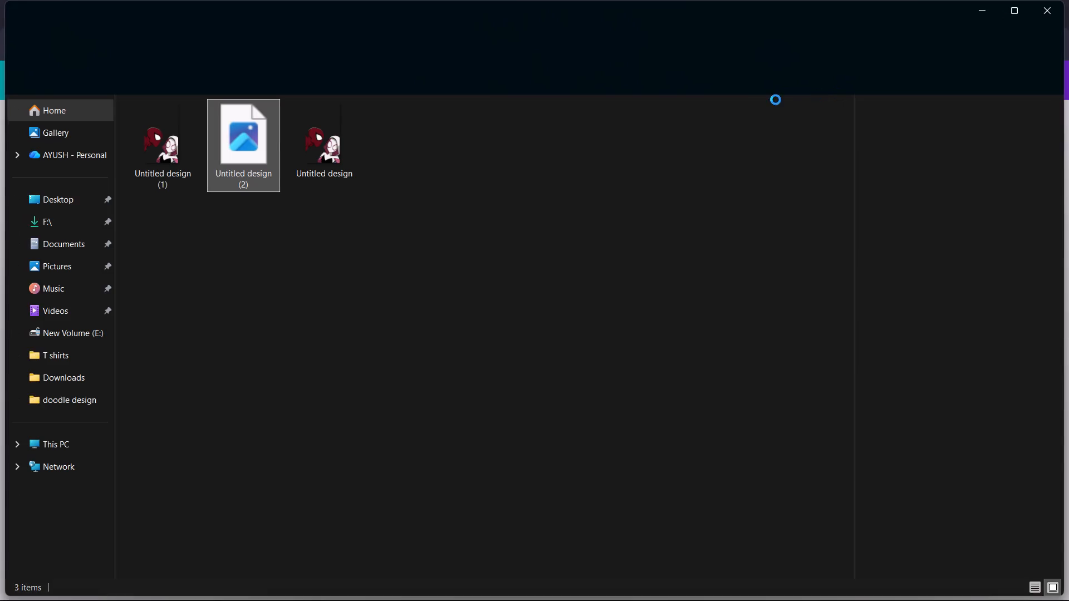
right_click(223, 132)
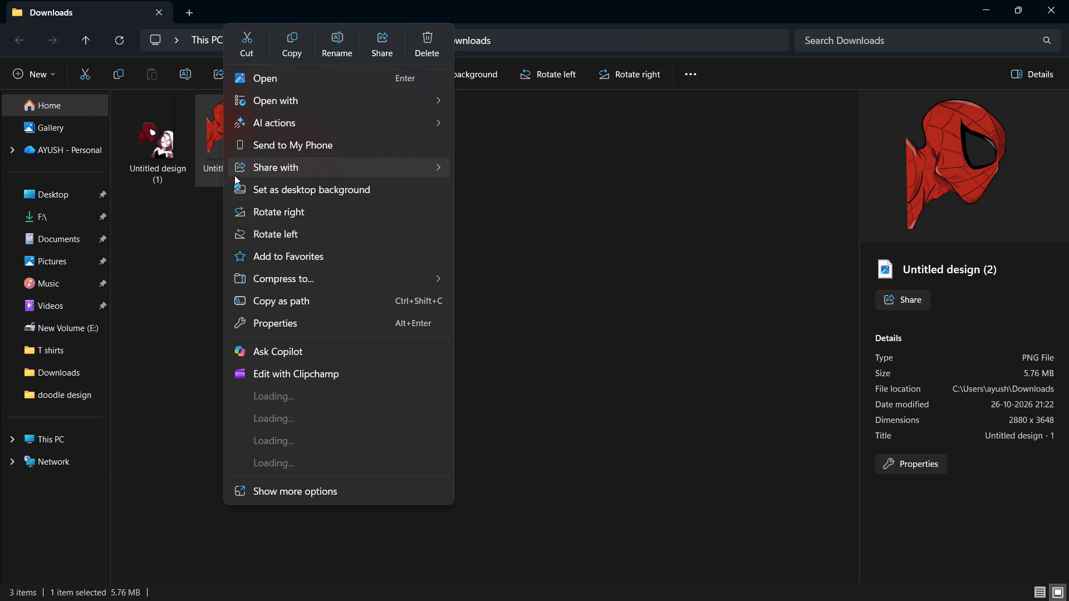
left_click(255, 48)
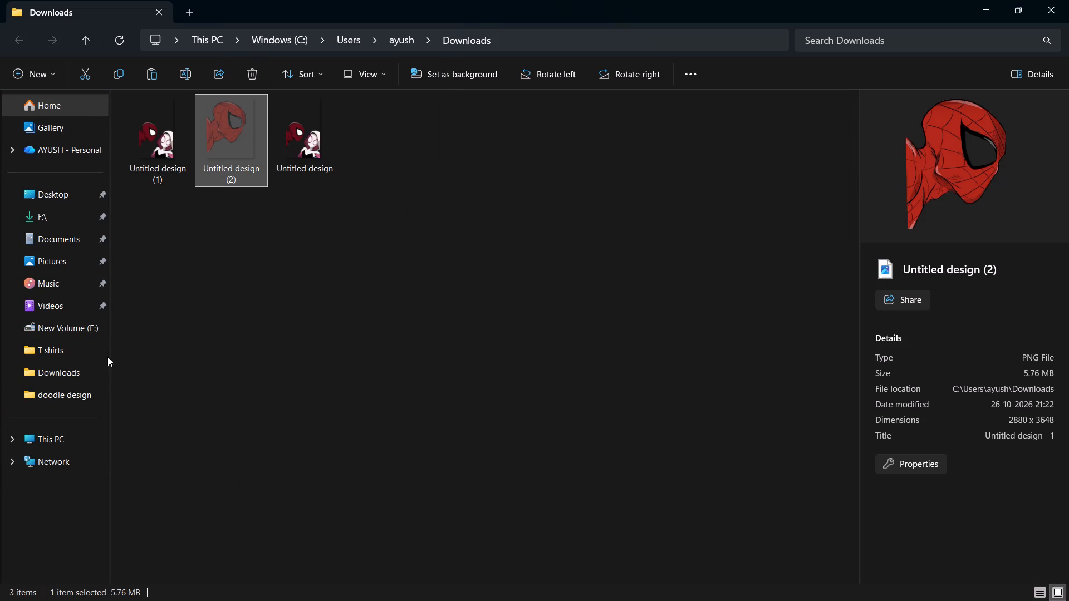
left_click(48, 439)
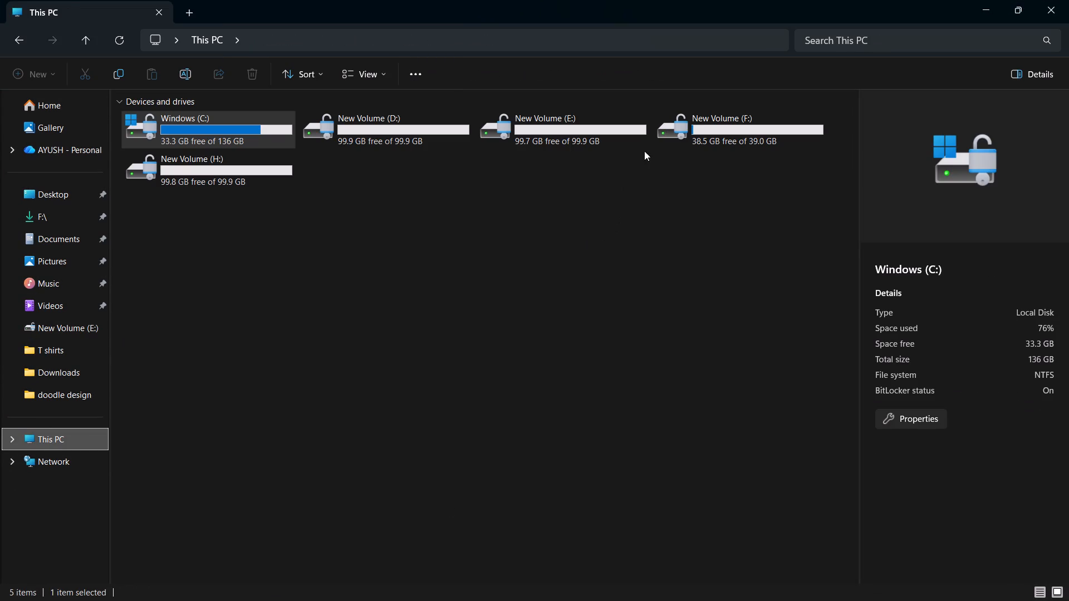
left_click(715, 138)
double_click(567, 130)
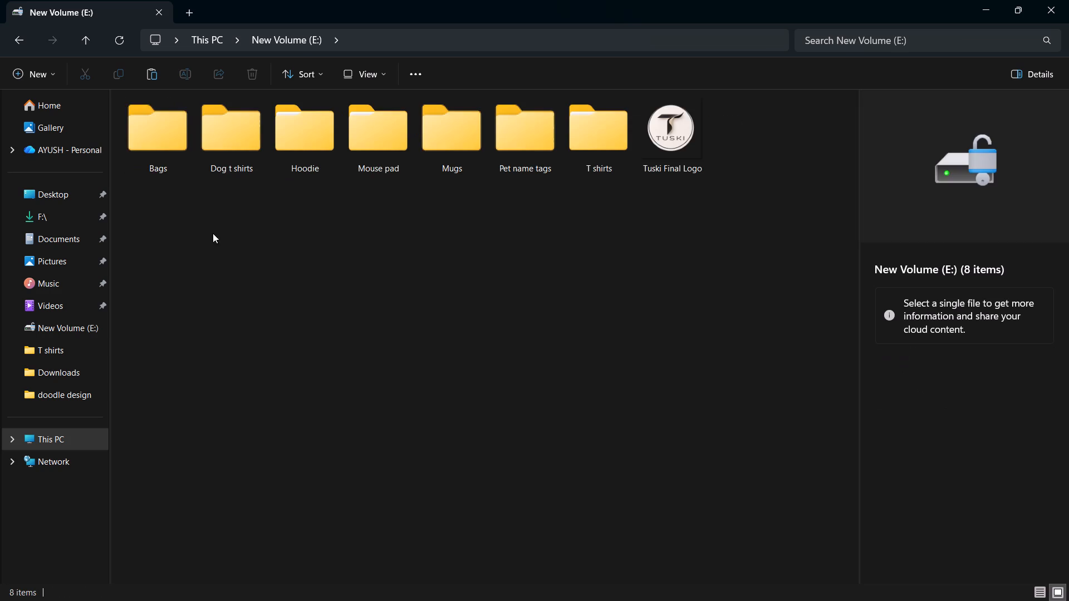
double_click(593, 147)
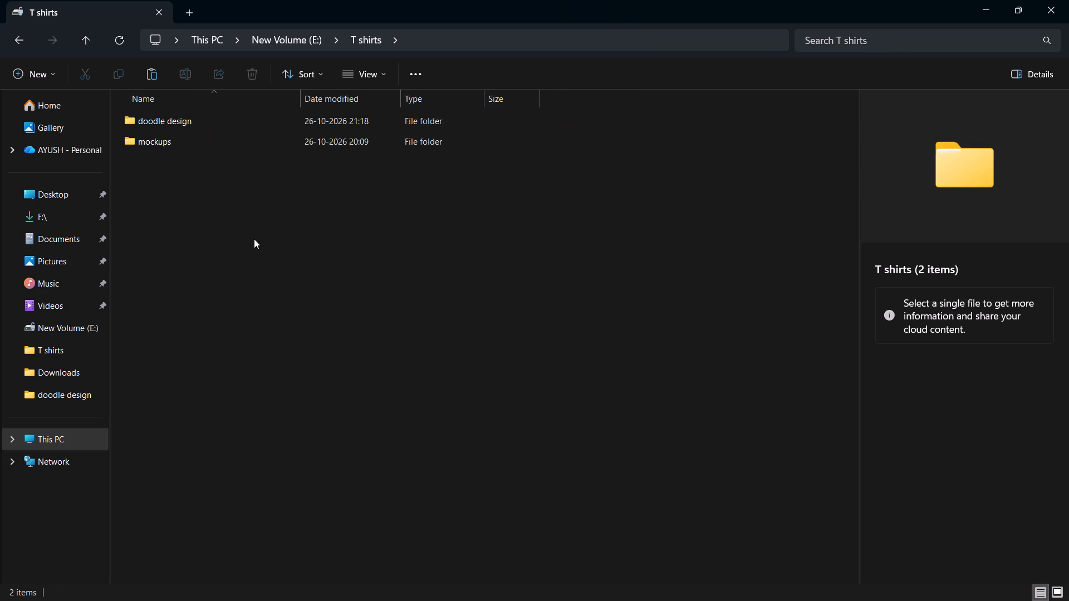
double_click(184, 122)
right_click(415, 337)
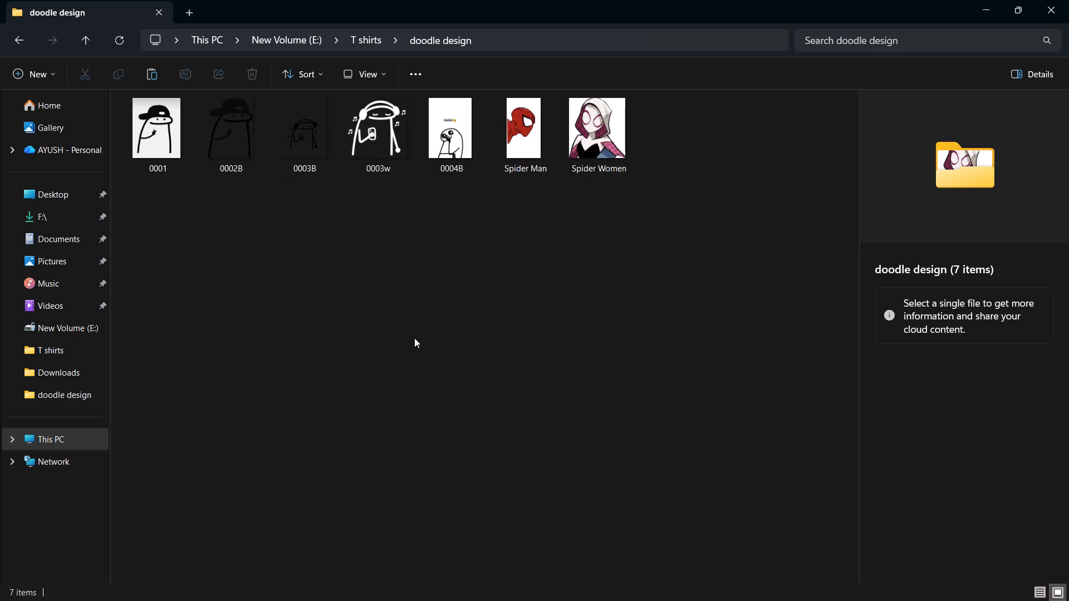
left_click(434, 366)
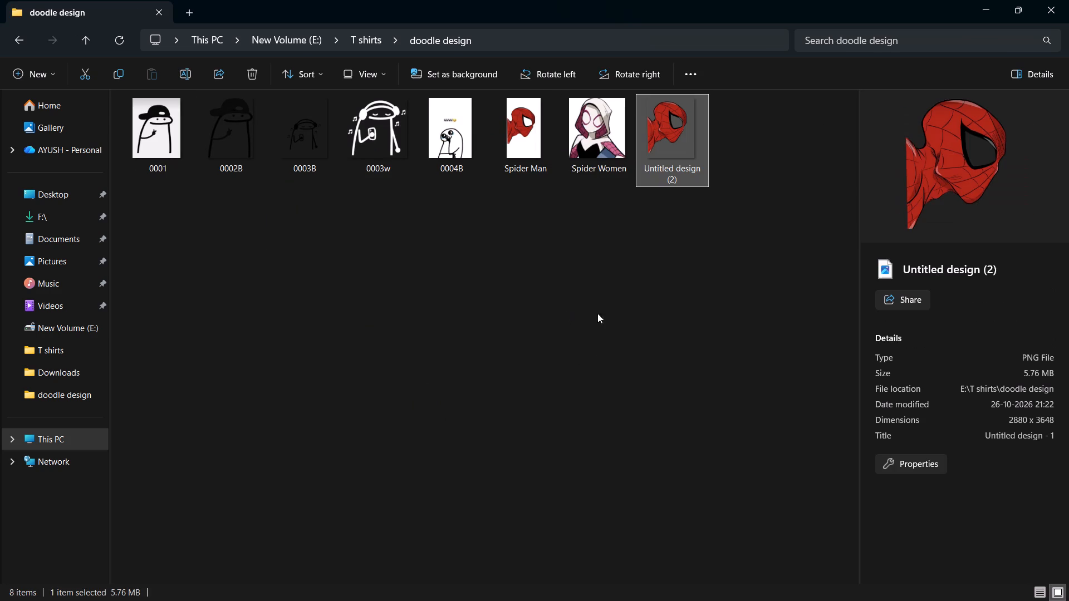
Rename Untitled design (2) as Spider Man, accepting the suggested name Spider Man (2).
right_click(661, 162)
left_click(788, 47)
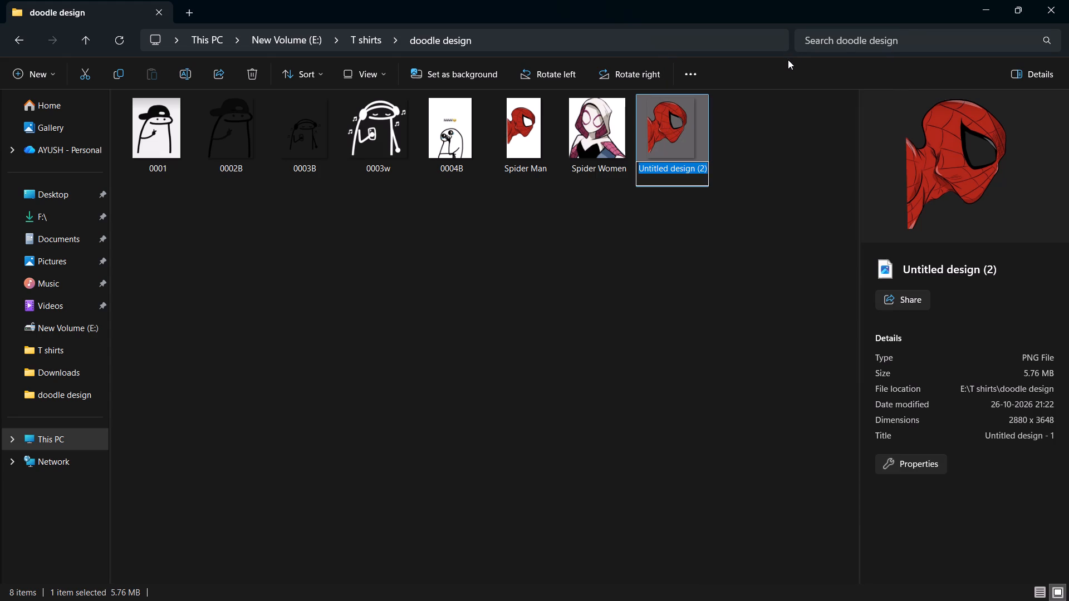
type("Spider MAn")
key("BackSpace")
key("BackSpace")
type("an")
key("Return")
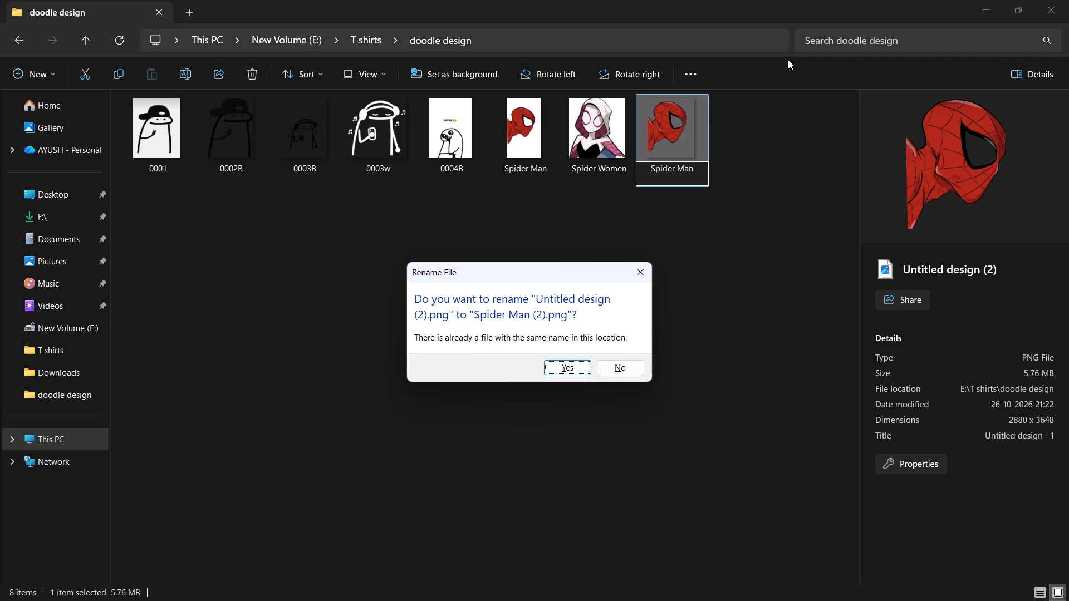
left_click(575, 366)
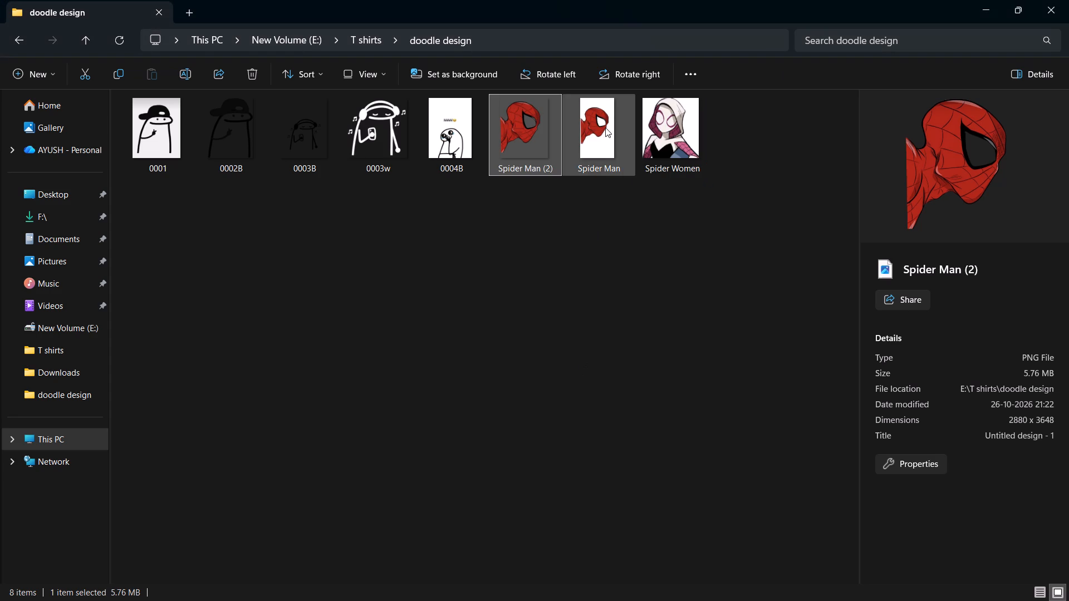
Delete the old uncropped Spider Man image with the white background from the doodle design folder.
left_click(605, 127)
left_click(248, 71)
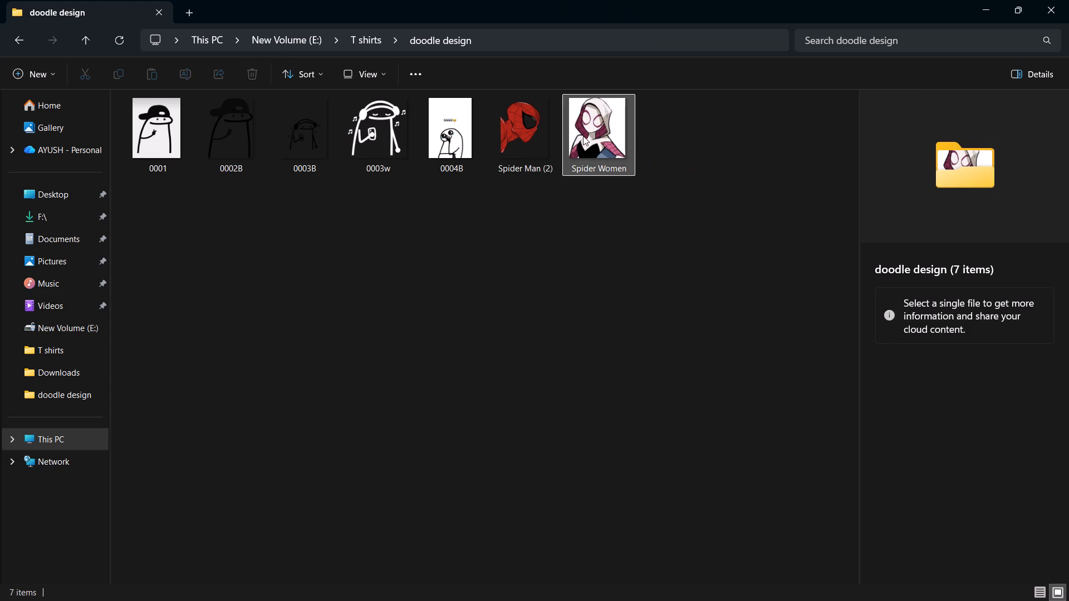
Rename Spider Man (2) as Spider Man and minimize the folder window.
right_click(530, 134)
left_click(645, 42)
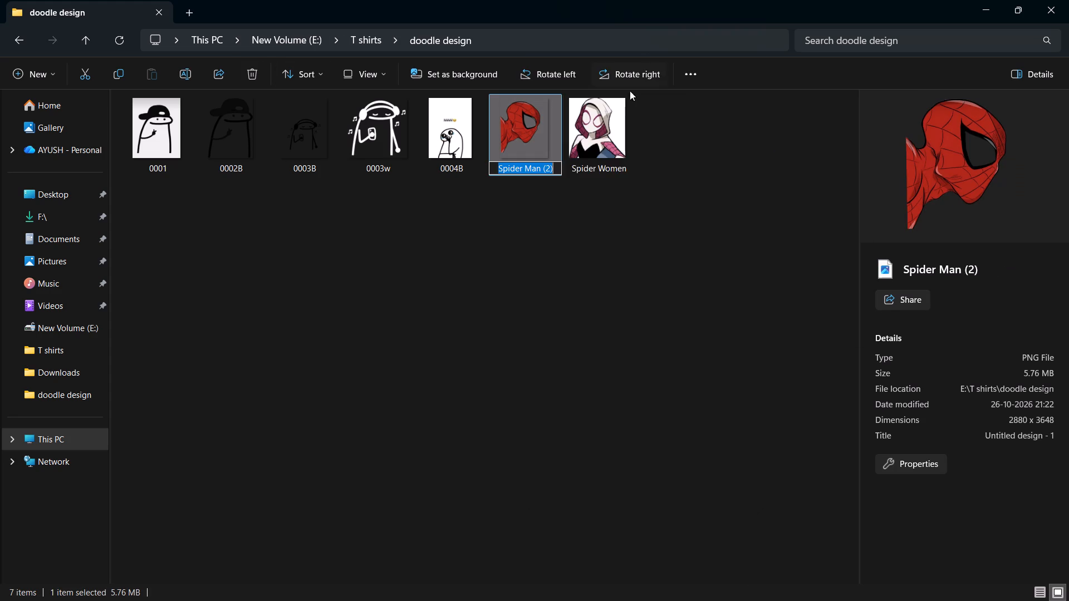
left_click(556, 165)
left_click(532, 175)
left_click(549, 166)
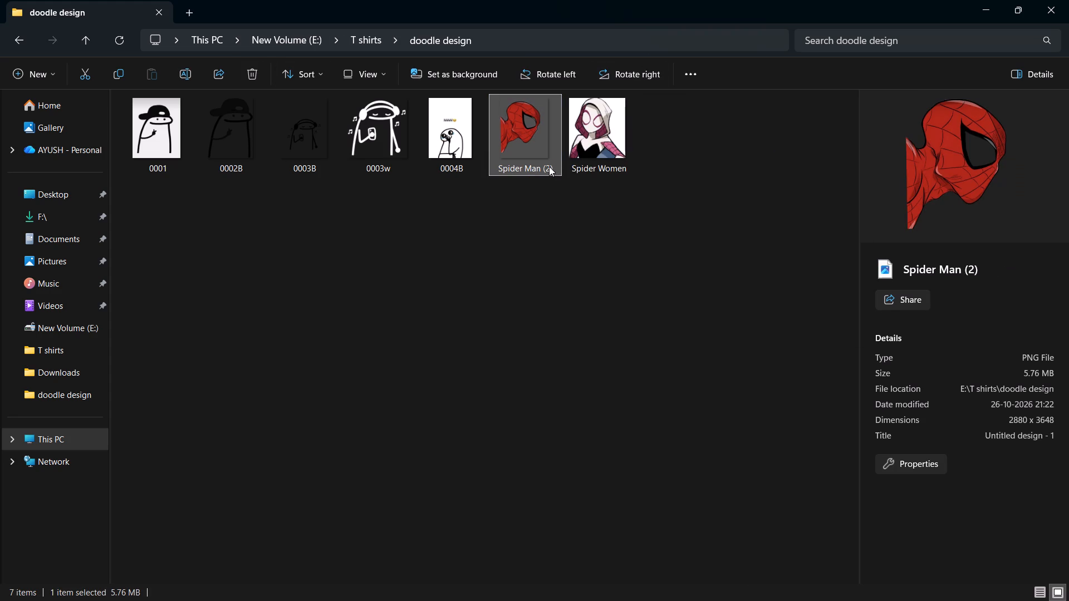
left_click(553, 166)
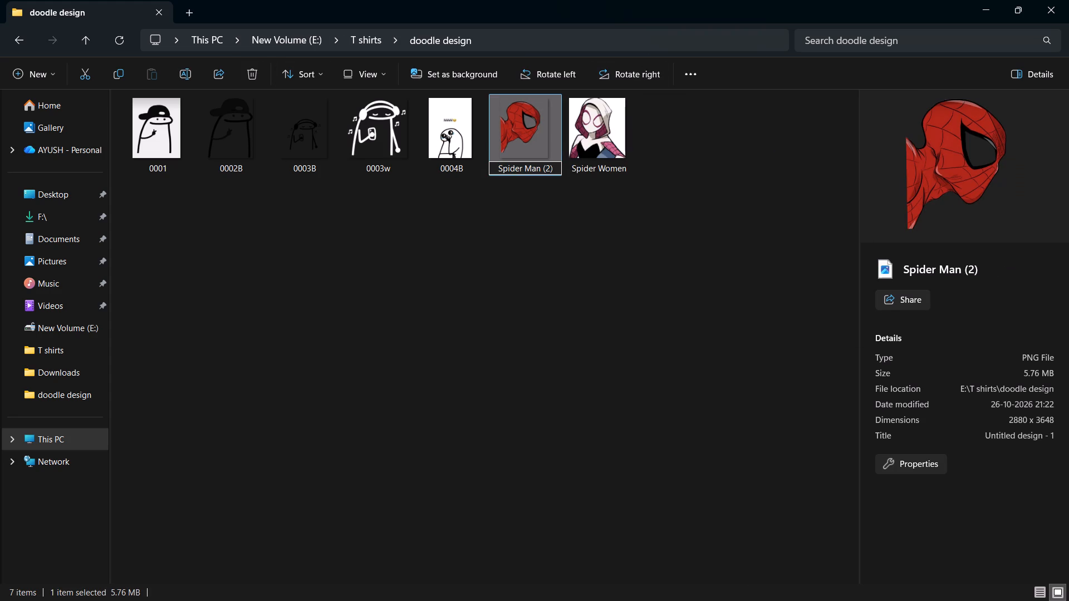
key("BackSpace")
key("BackSpace")
key("BackSpace")
key("Return")
left_click(985, 12)
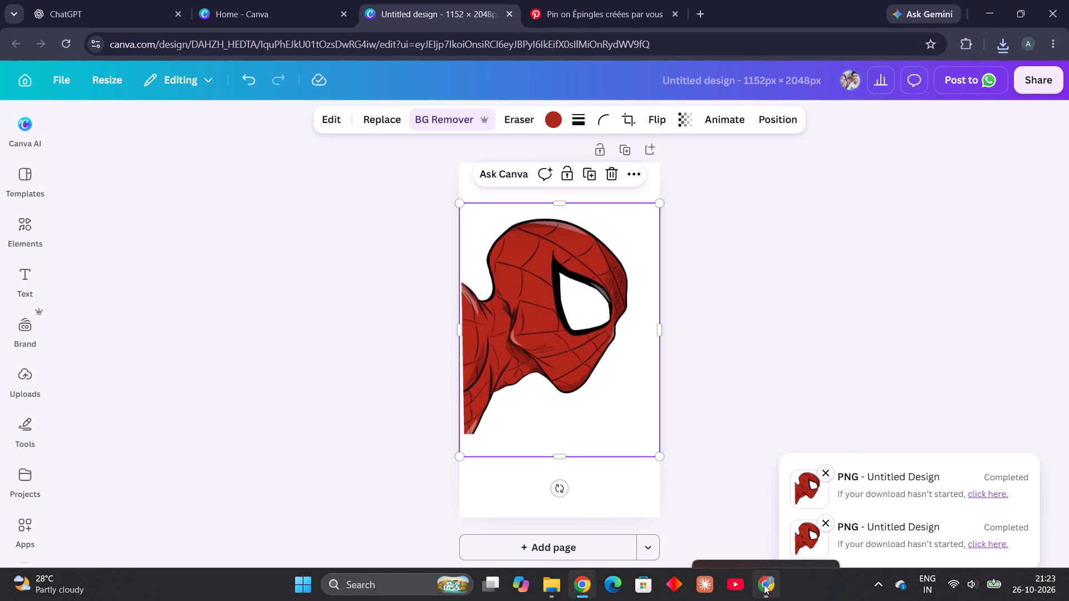
Switch to the Printrove product editor and select all oversized T-shirt colours except Red and Burgundy, plus all six sizes.
left_click(764, 584)
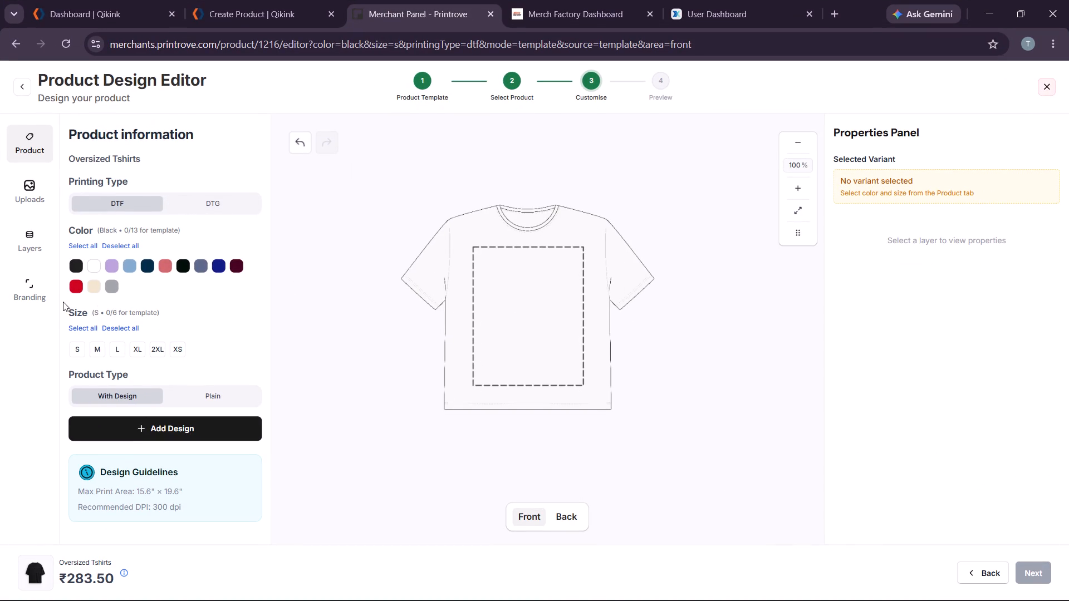
left_click(78, 265)
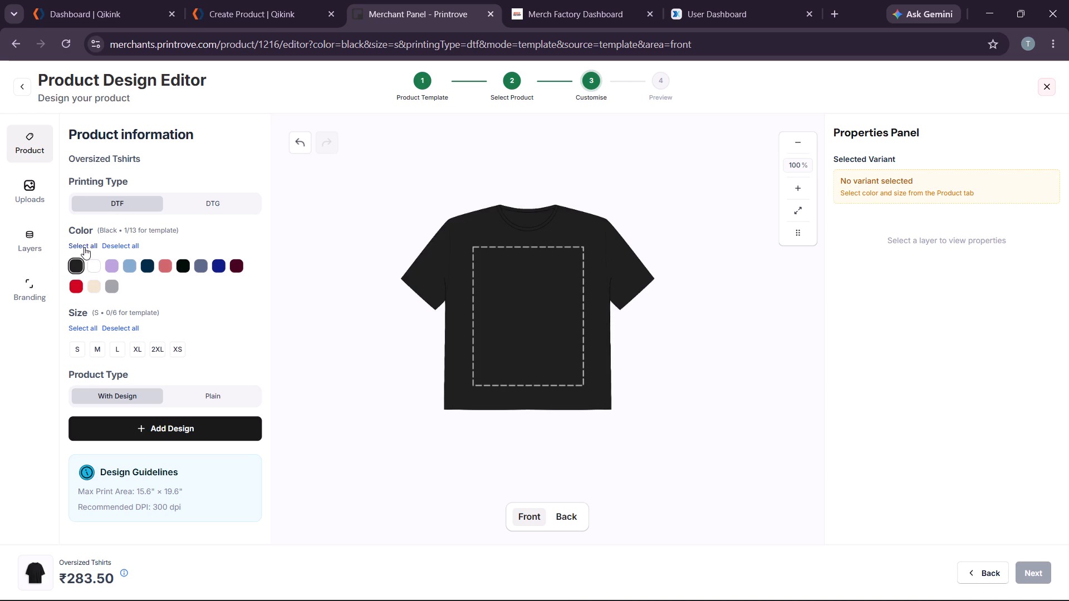
left_click(84, 247)
left_click(77, 287)
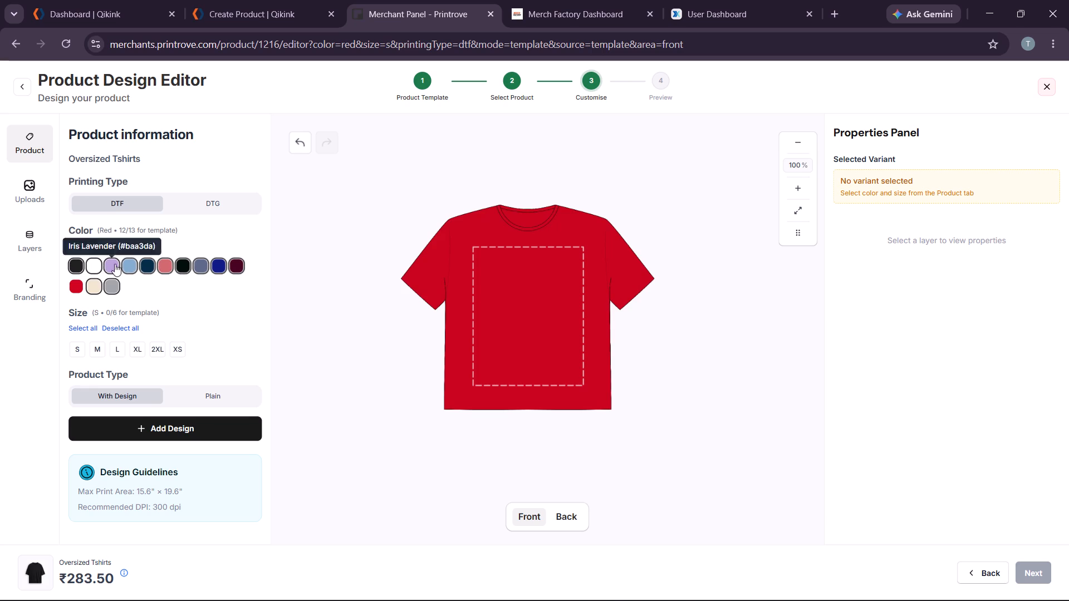
left_click(144, 266)
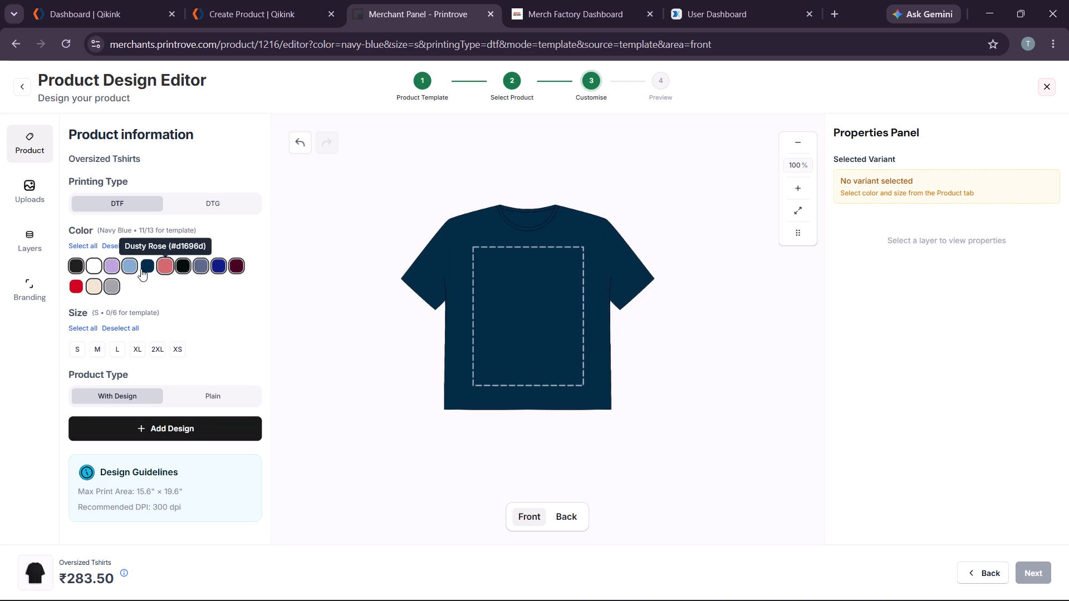
left_click(140, 268)
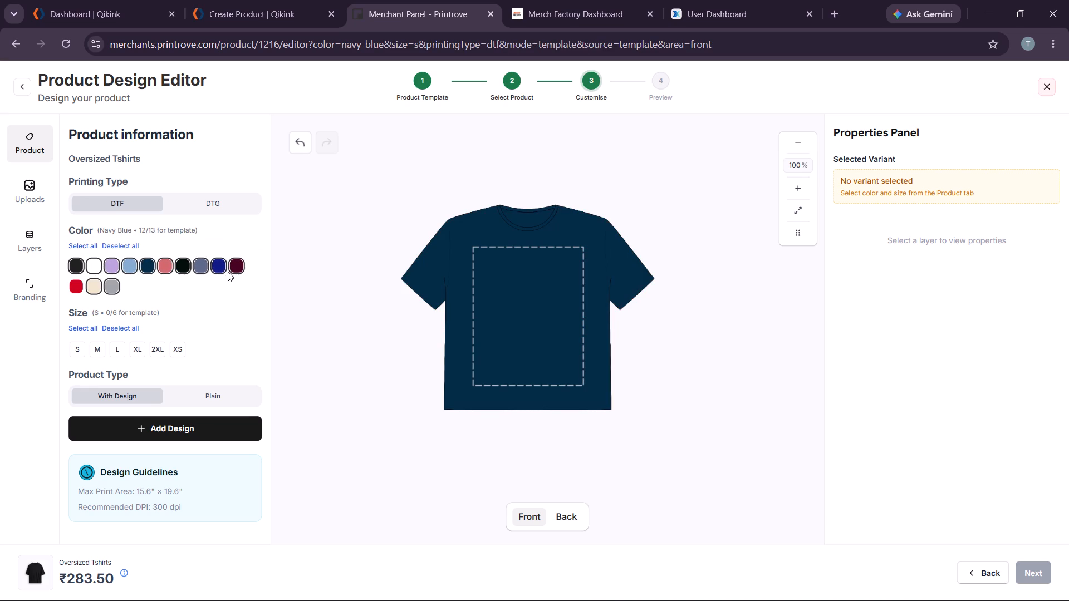
left_click(231, 266)
left_click(85, 329)
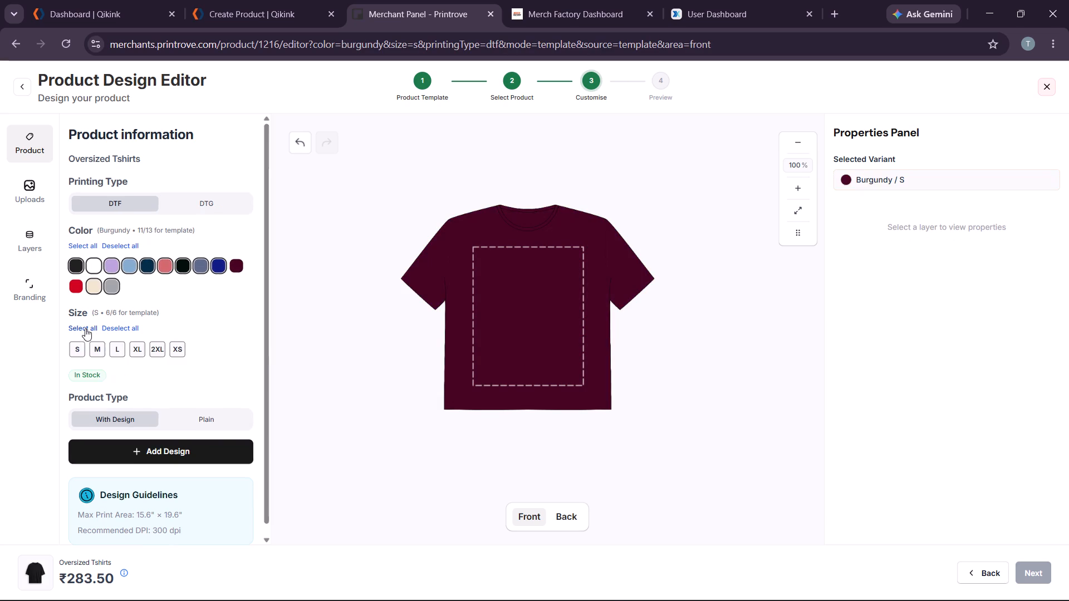
Upload the Spider Man PNG from E: > T shirts > doodle design to the Printrove design files.
left_click(32, 198)
left_click(157, 171)
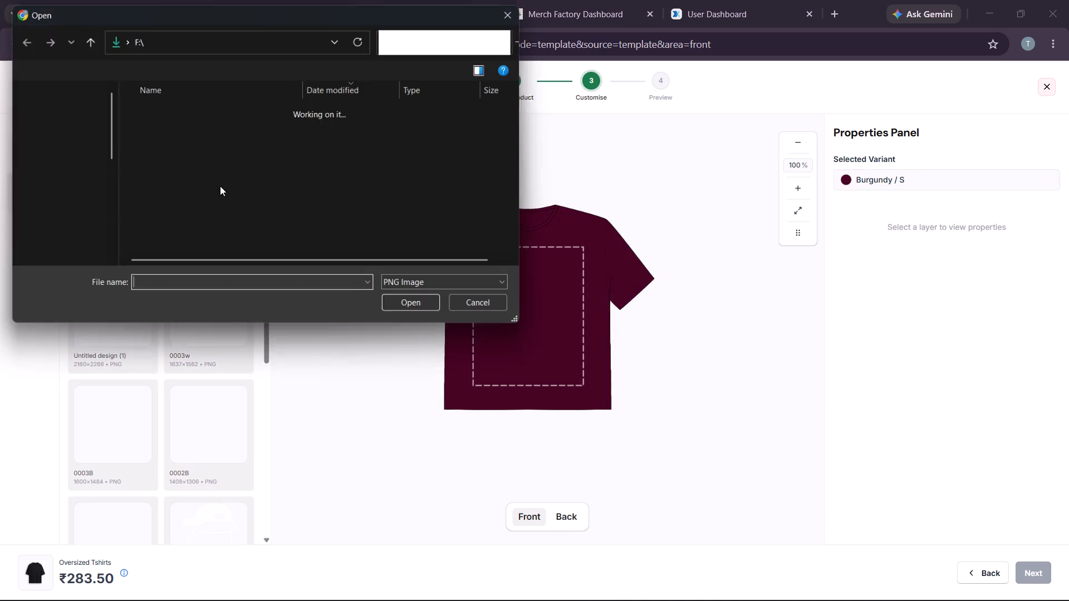
scroll(77, 215, "down", 4)
left_click(47, 193)
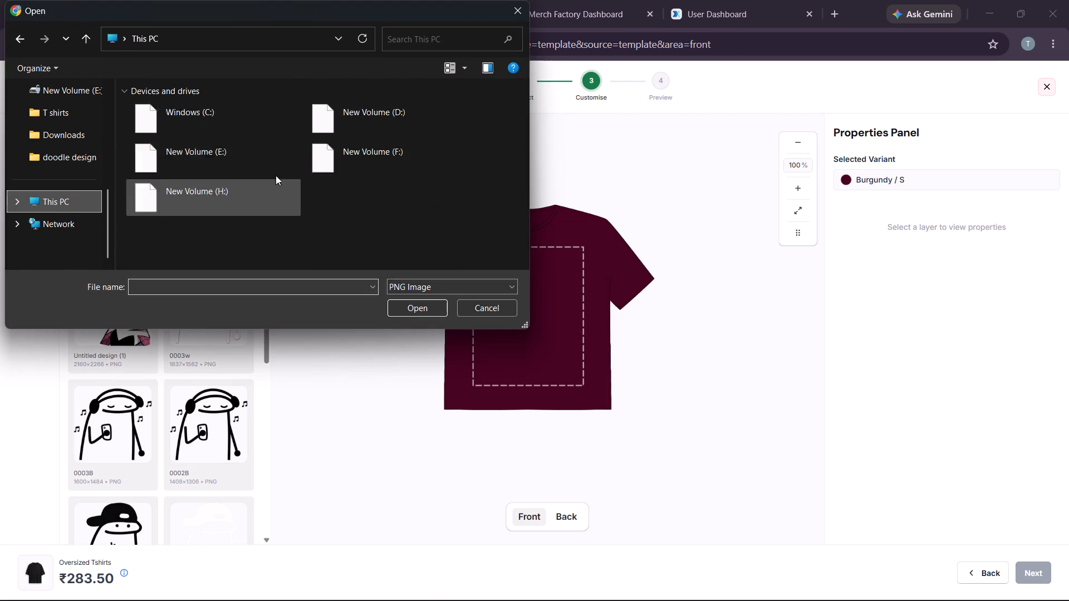
double_click(220, 170)
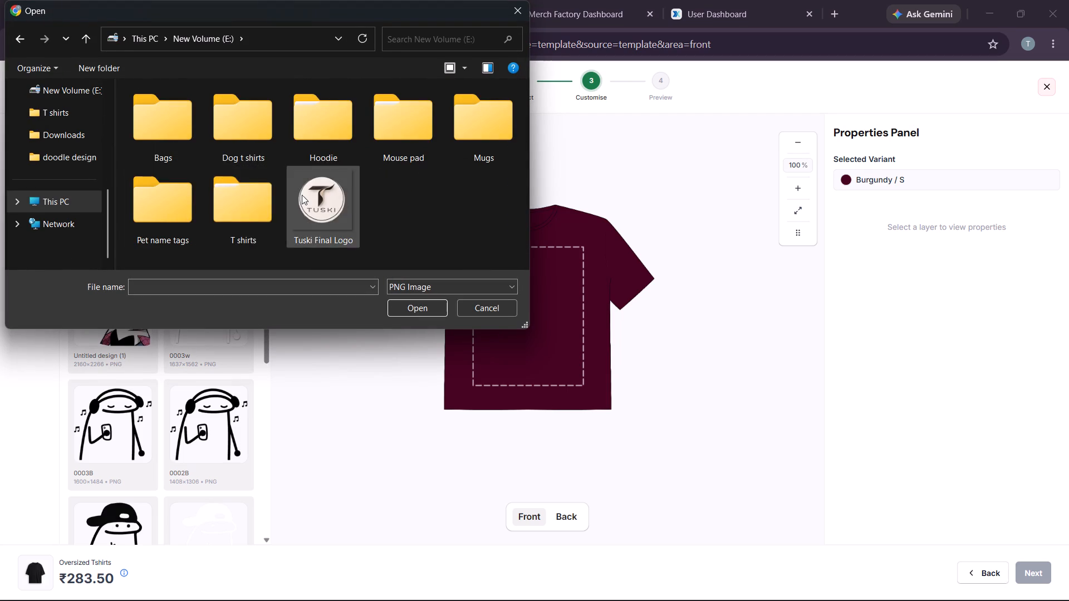
double_click(251, 211)
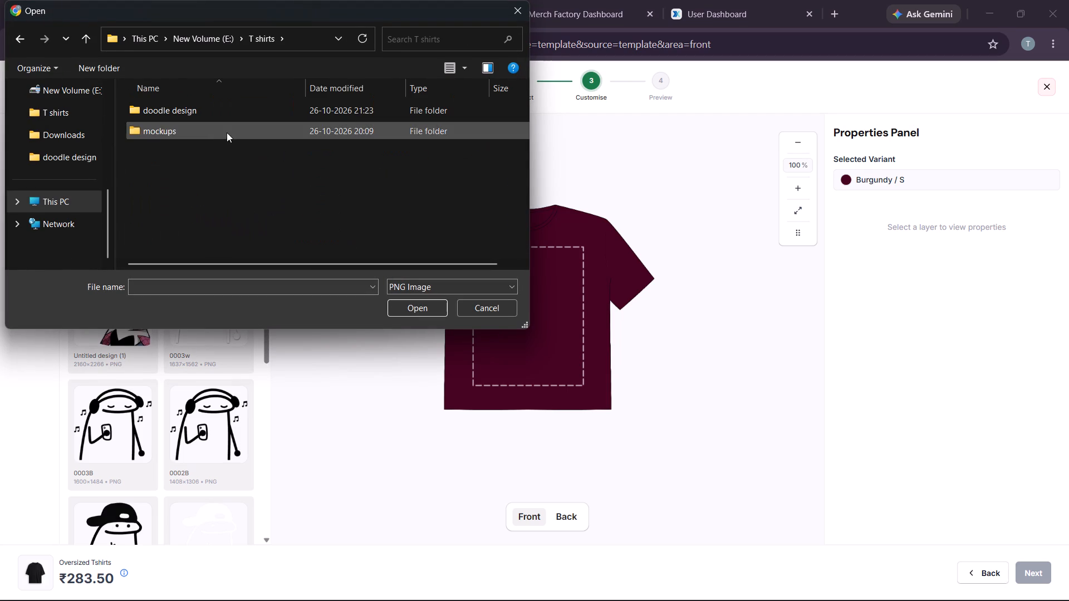
double_click(227, 117)
left_click(384, 129)
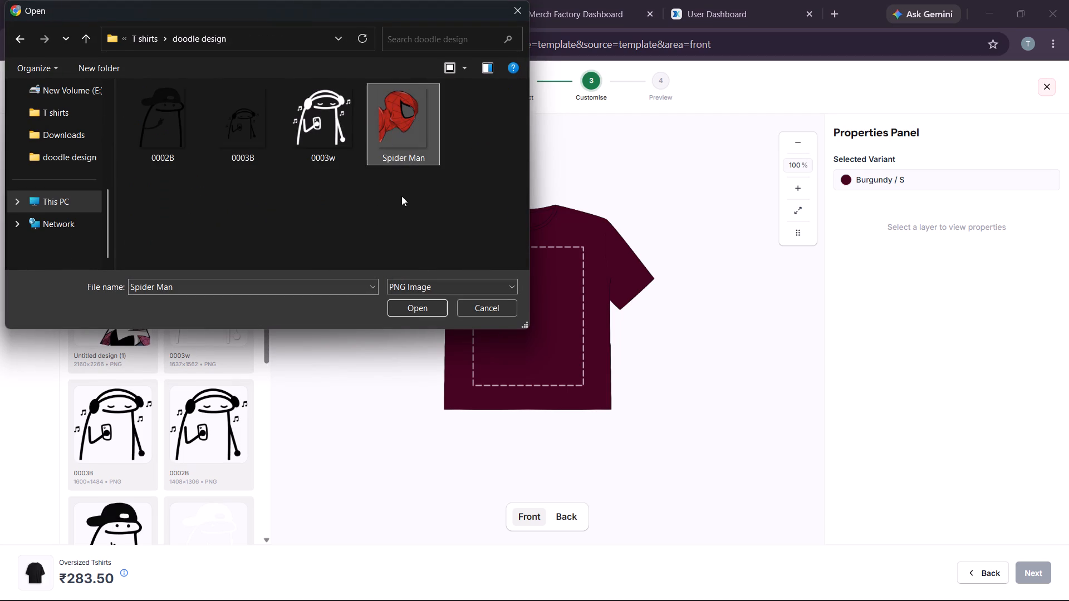
left_click(406, 310)
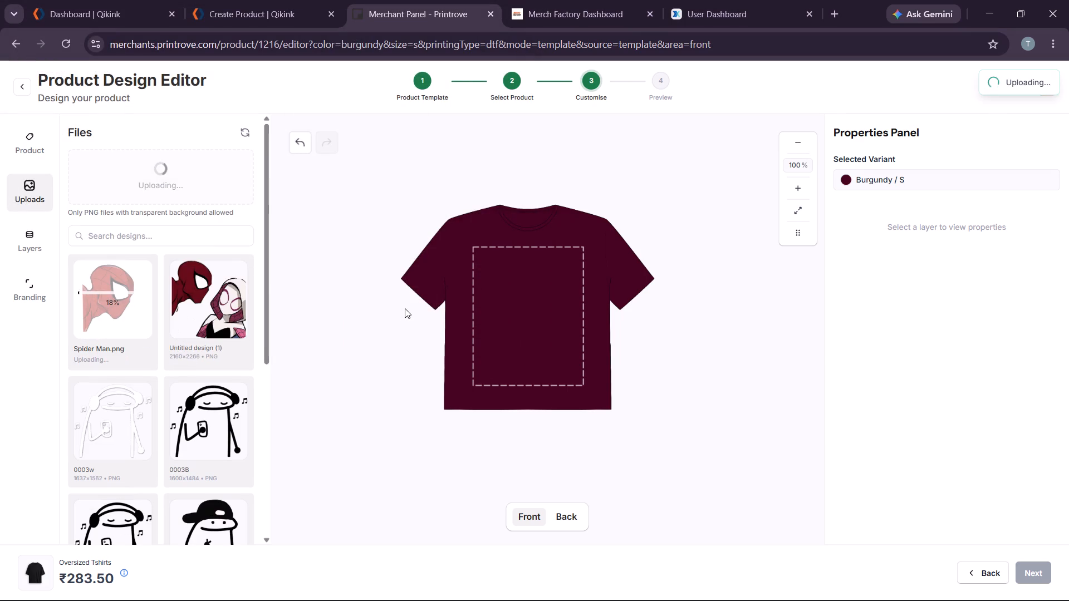
Add the uploaded Spider Man design to the shirt's back and move it to about 5.2 in left and 7.1 in top.
left_click(568, 516)
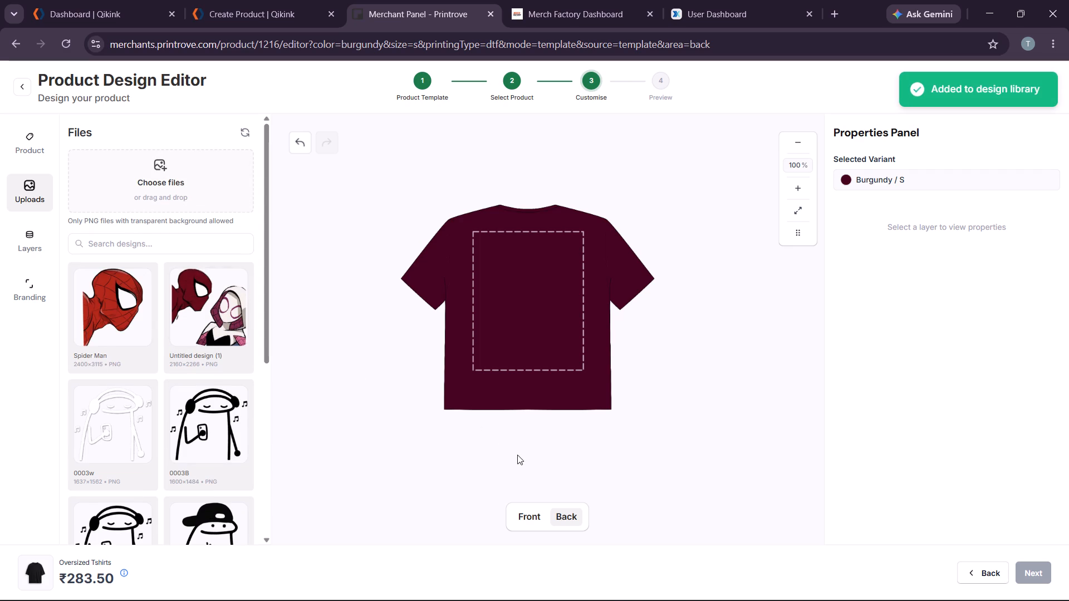
left_click(116, 302)
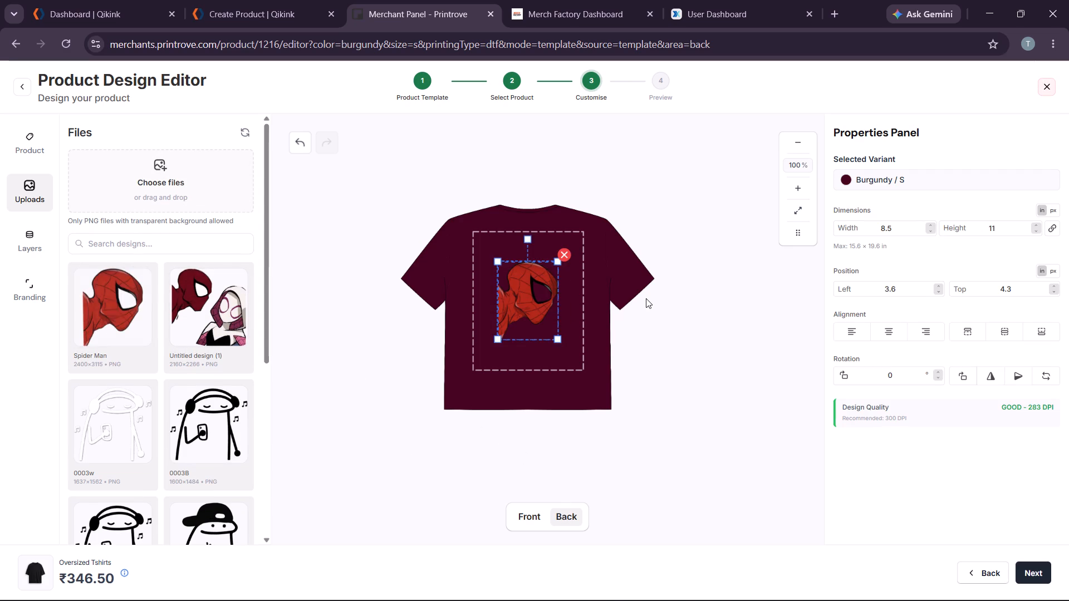
left_click(609, 321)
left_click(528, 302)
left_click_drag(528, 309, 526, 323)
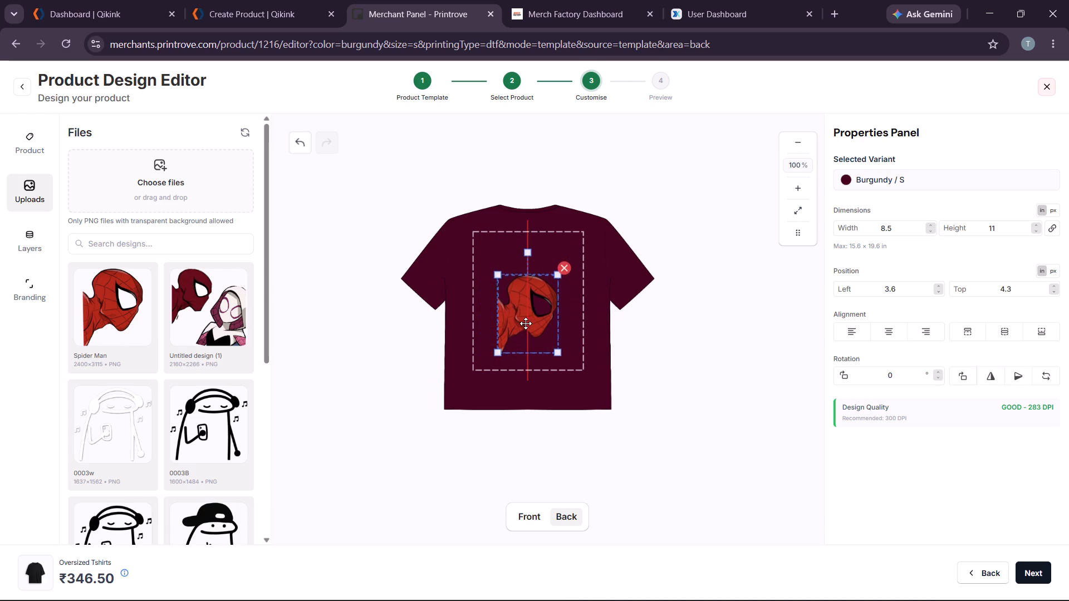
left_click_drag(526, 323, 534, 328)
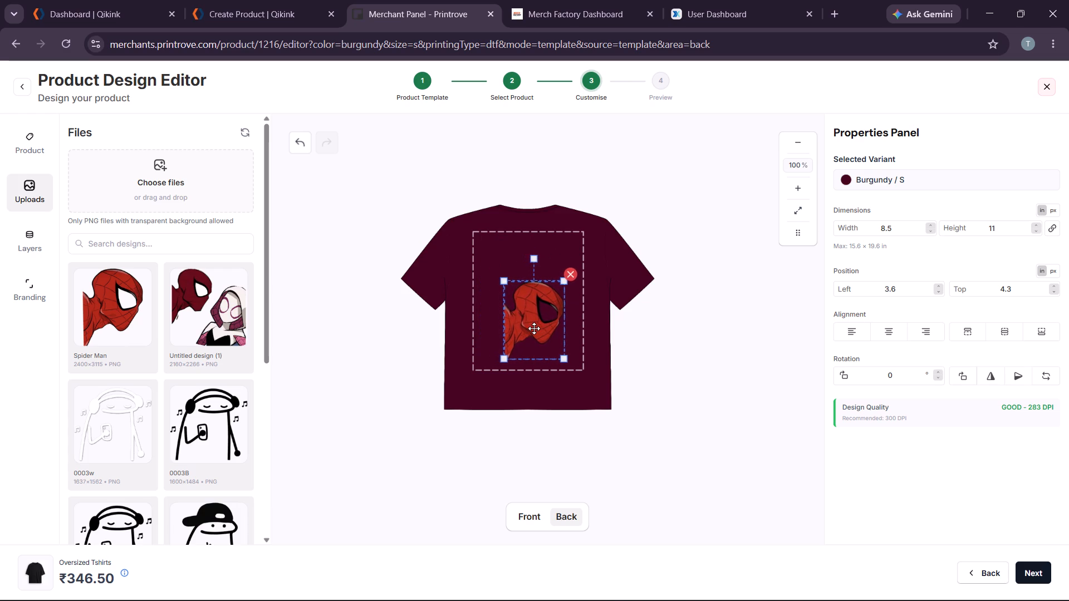
left_click_drag(534, 328, 536, 329)
left_click(667, 344)
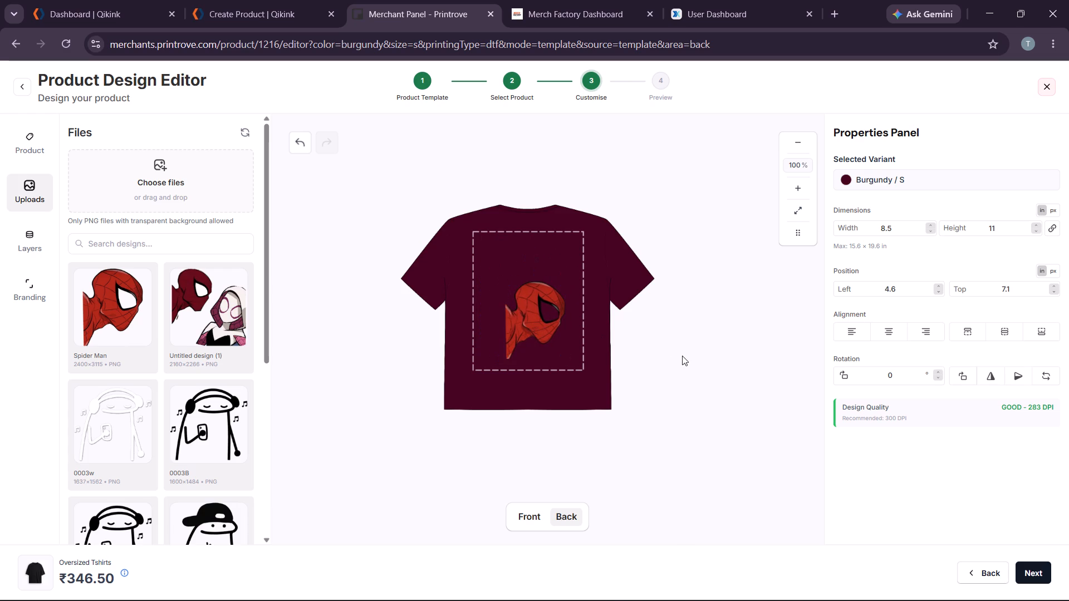
left_click(517, 309)
left_click(521, 314)
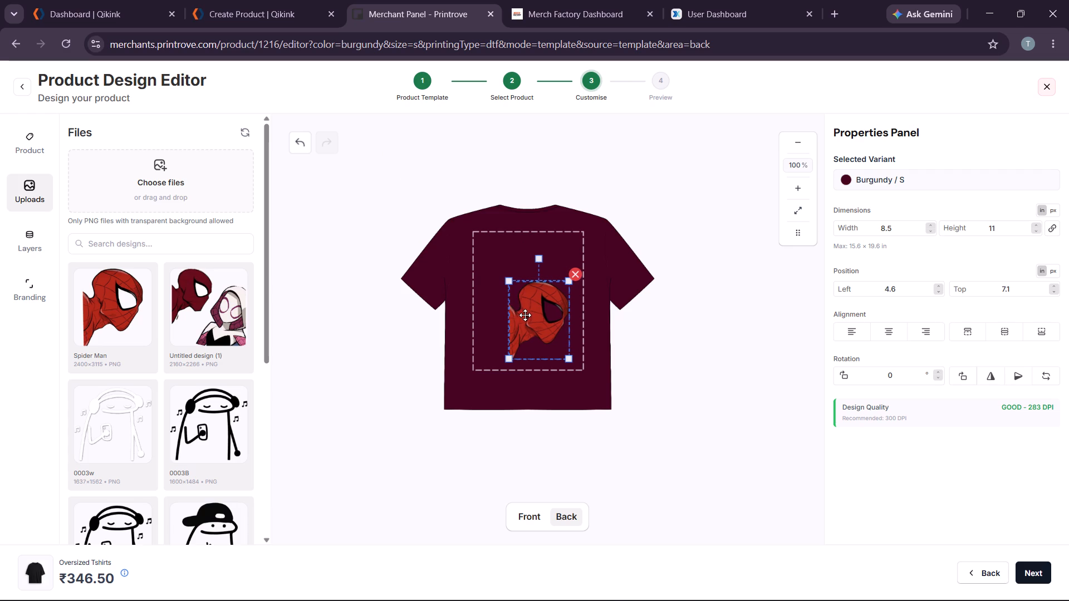
Switch the displayed shirt colour to Black and then to White.
left_click(24, 141)
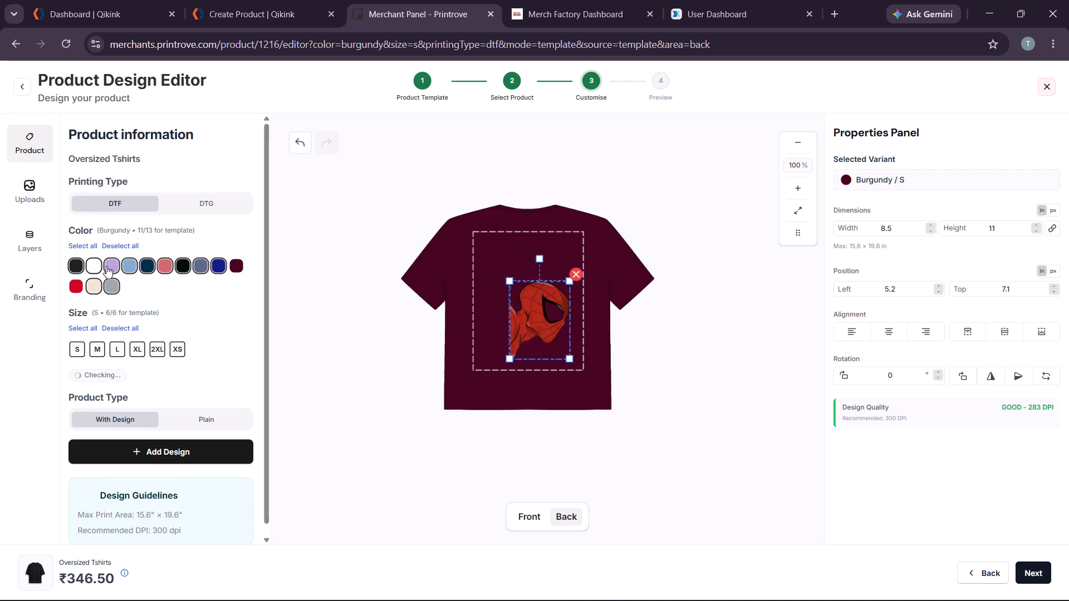
left_click(77, 272)
left_click(77, 267)
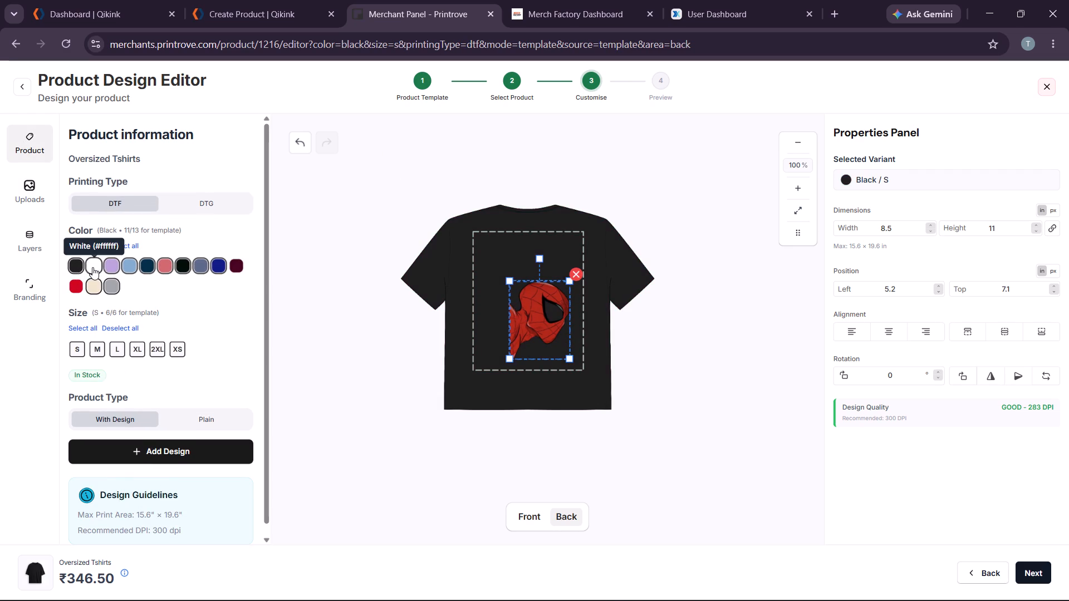
double_click(92, 267)
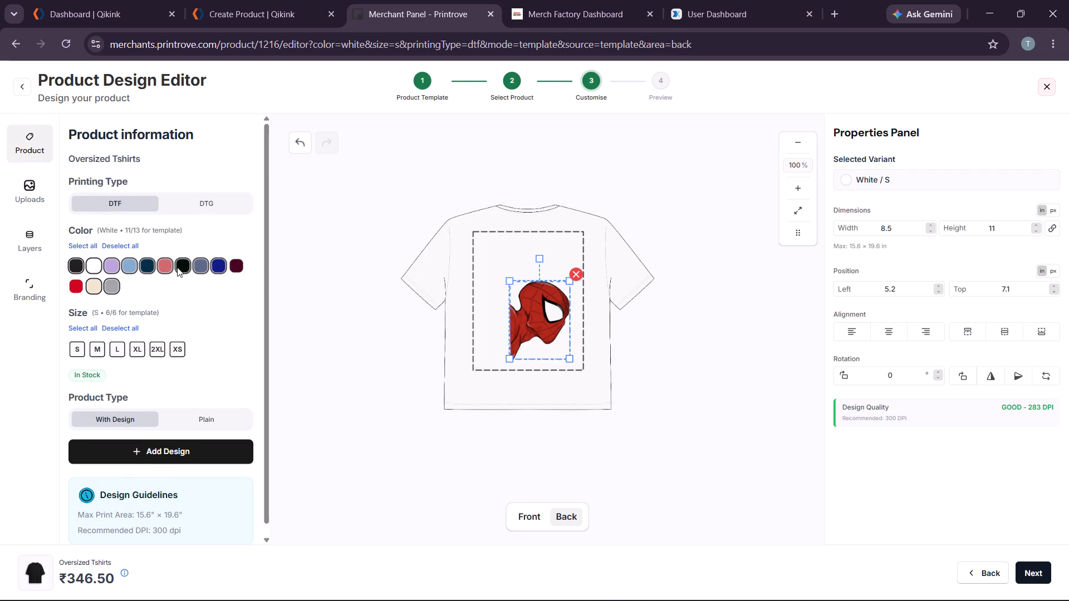
Enlarge the back design to about 10.5 × 13.6 in and reposition it at about 3.5 in left and 5.2 in top.
left_click(561, 321)
left_click(643, 337)
left_click(547, 317)
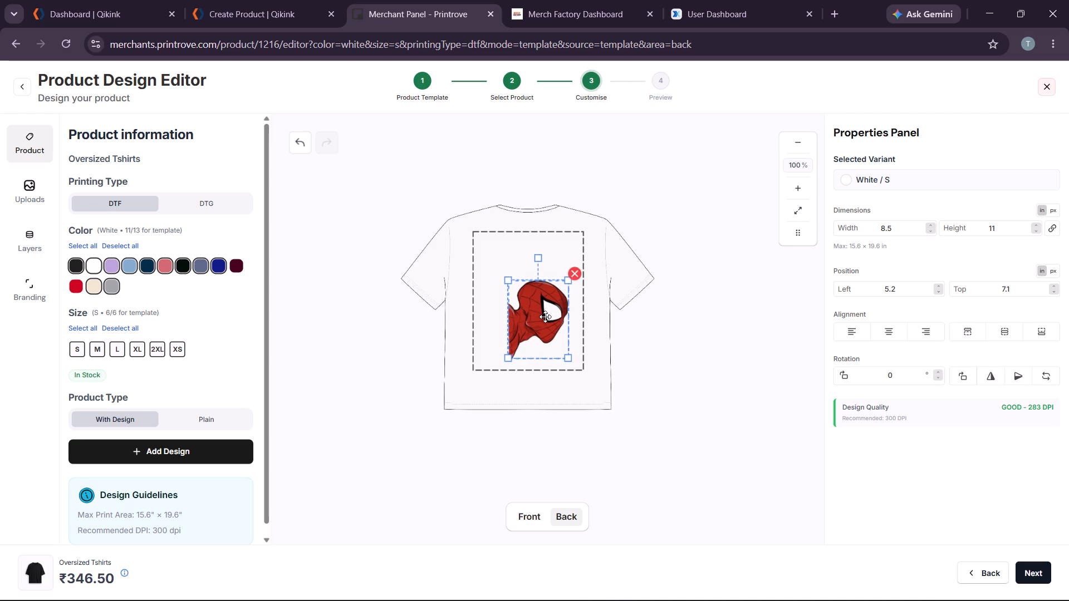
left_click(624, 347)
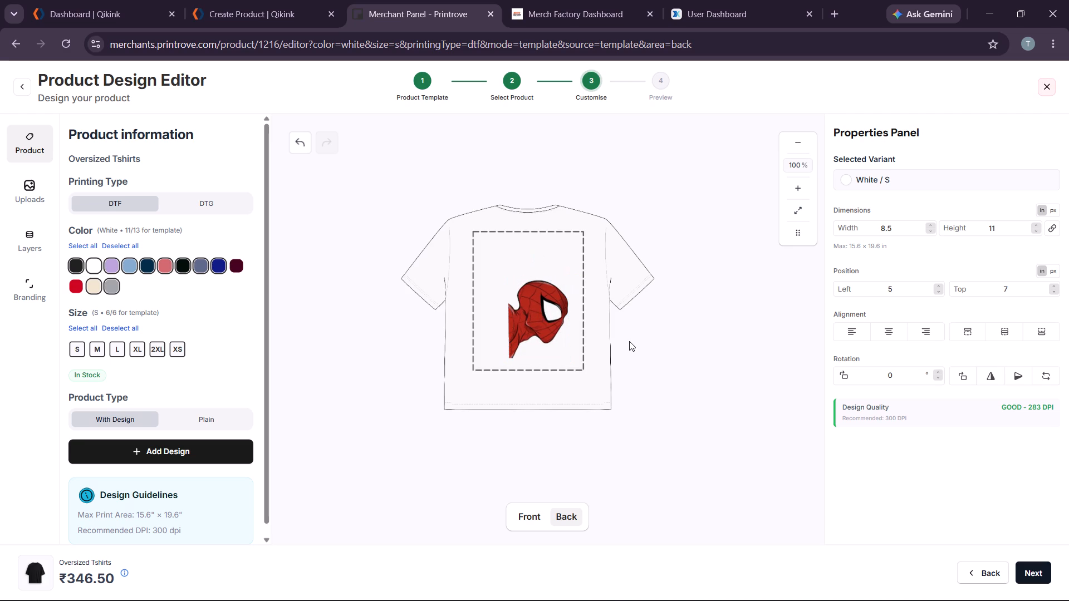
left_click(527, 323)
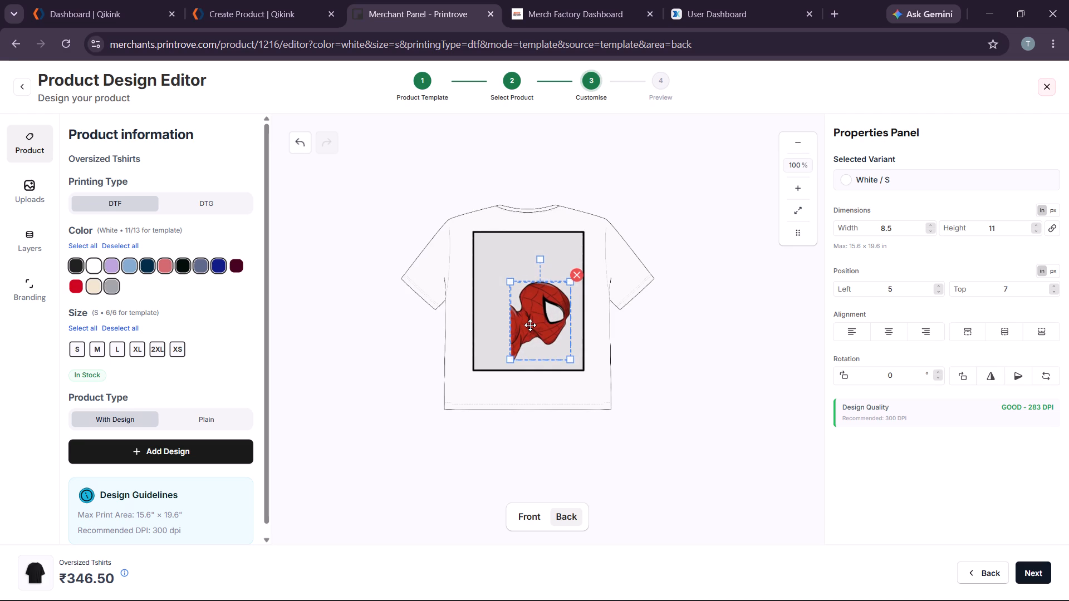
left_click(703, 333)
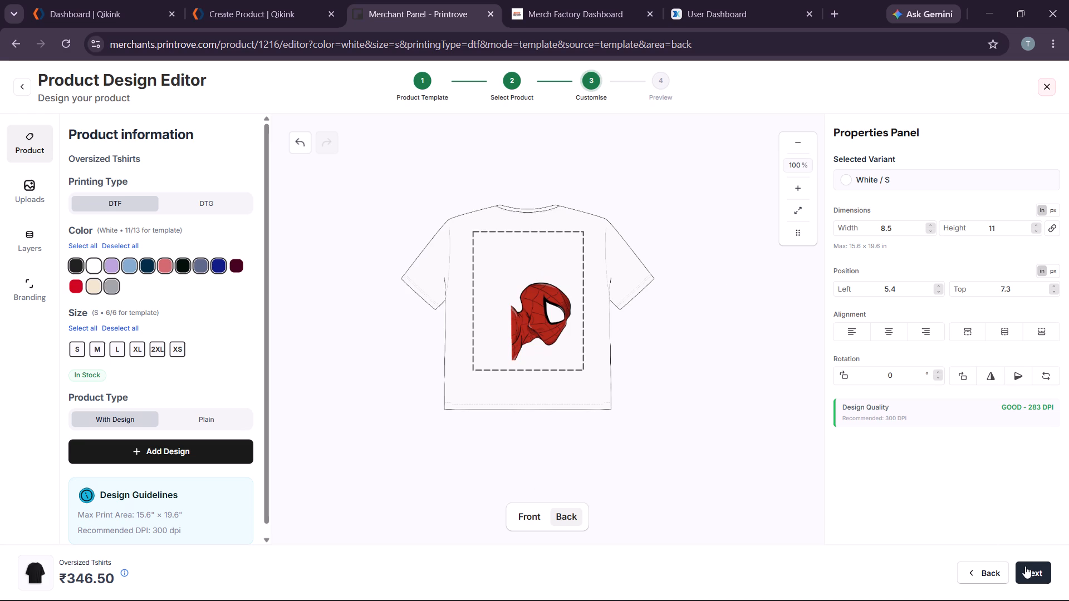
left_click(533, 323)
left_click_drag(571, 361, 572, 362)
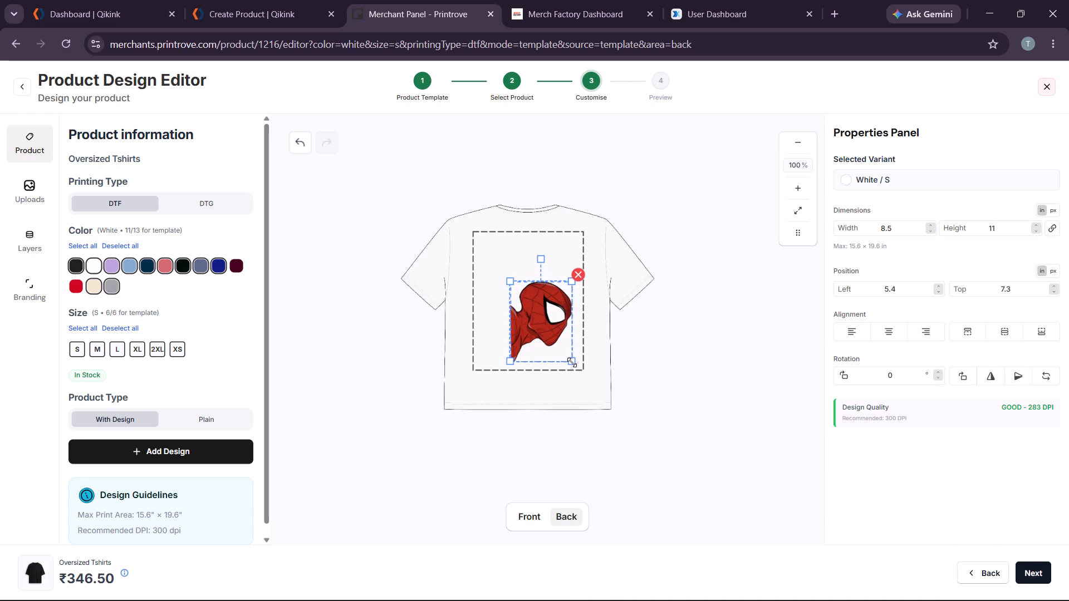
left_click_drag(572, 362, 577, 371)
left_click_drag(544, 329, 540, 323)
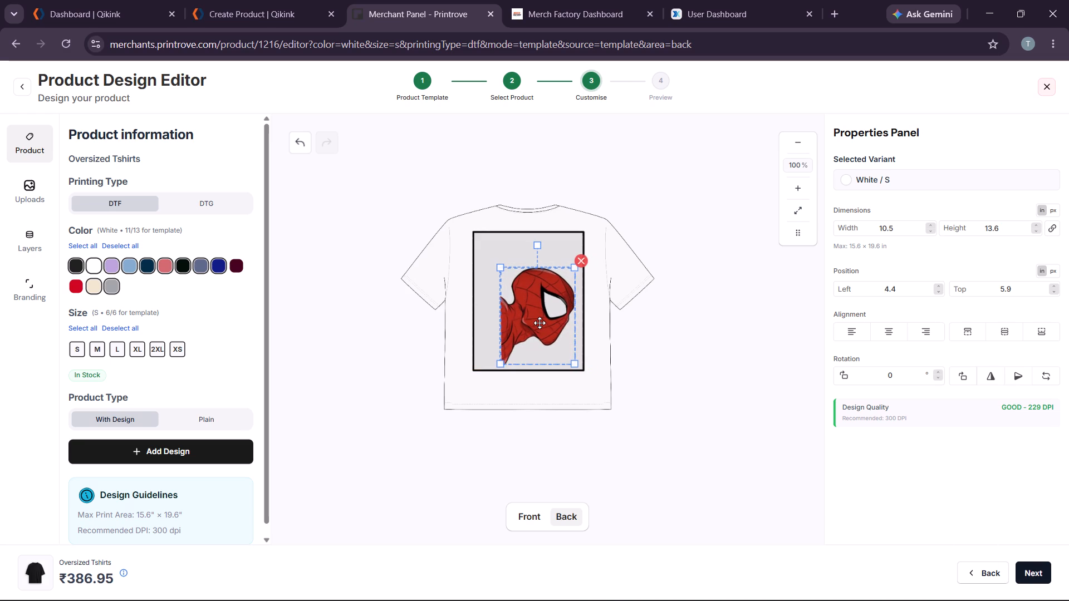
left_click_drag(540, 323, 538, 323)
left_click(669, 346)
Enlarge the back design to about 10.9 × 14.2 in and align it with the print area's bottom edge, about 3.9 in left.
left_click(561, 315)
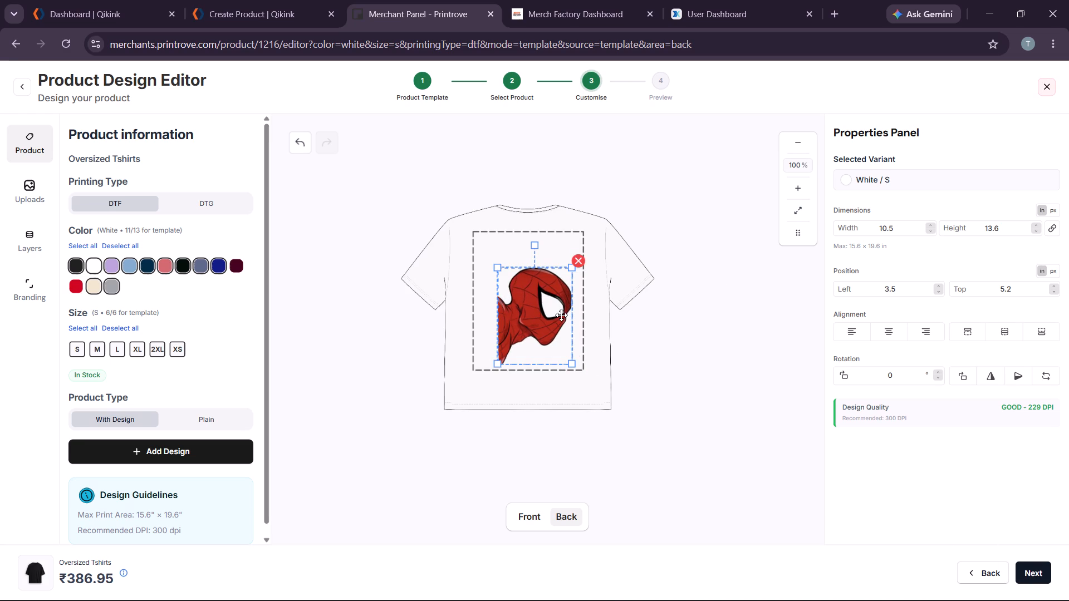
left_click(570, 364)
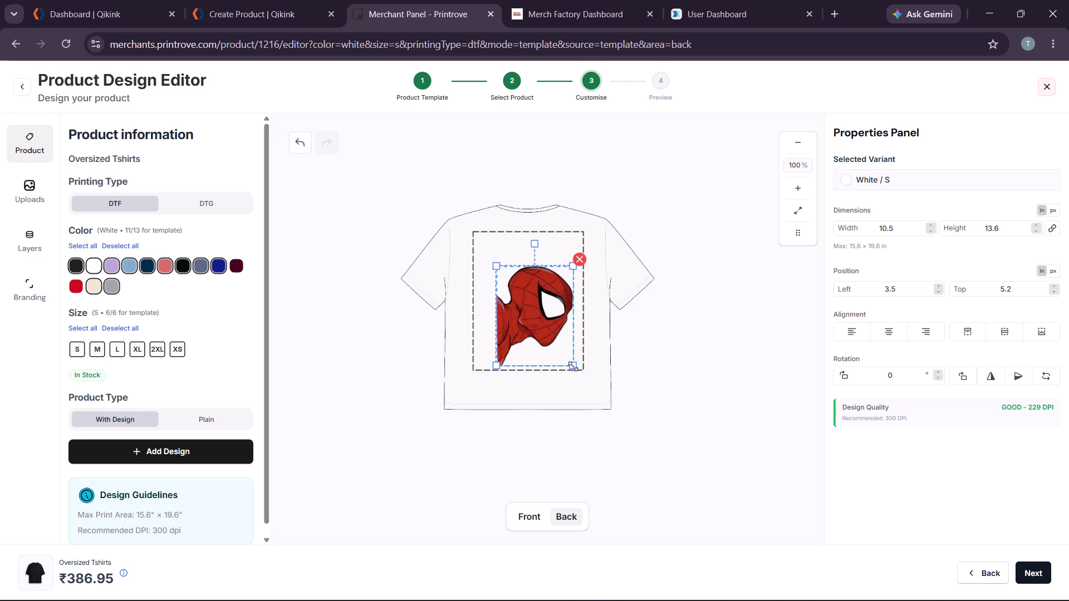
left_click(646, 323)
left_click(527, 322)
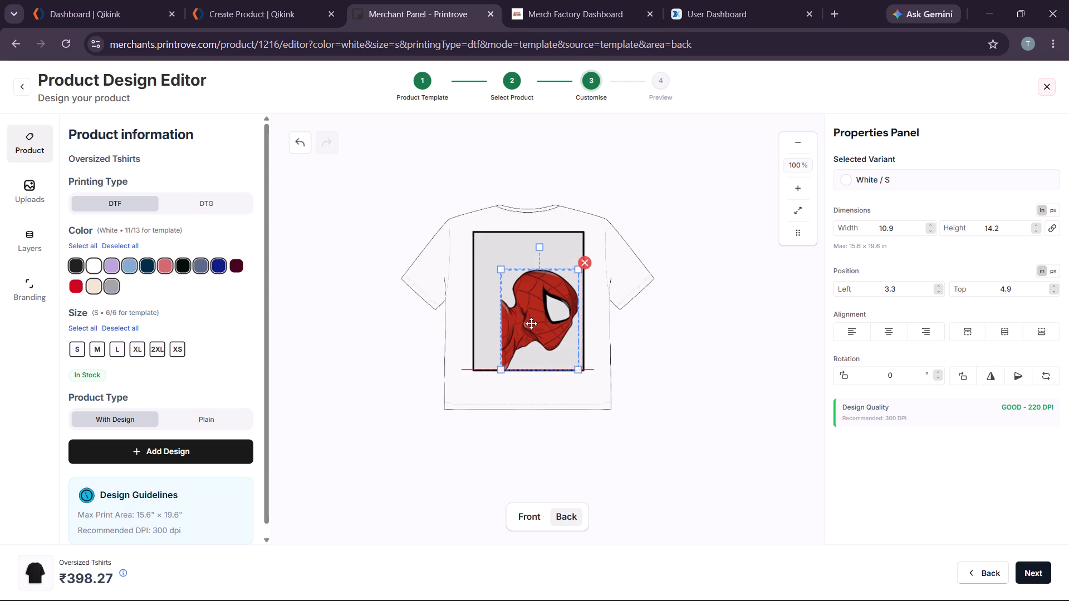
left_click(627, 326)
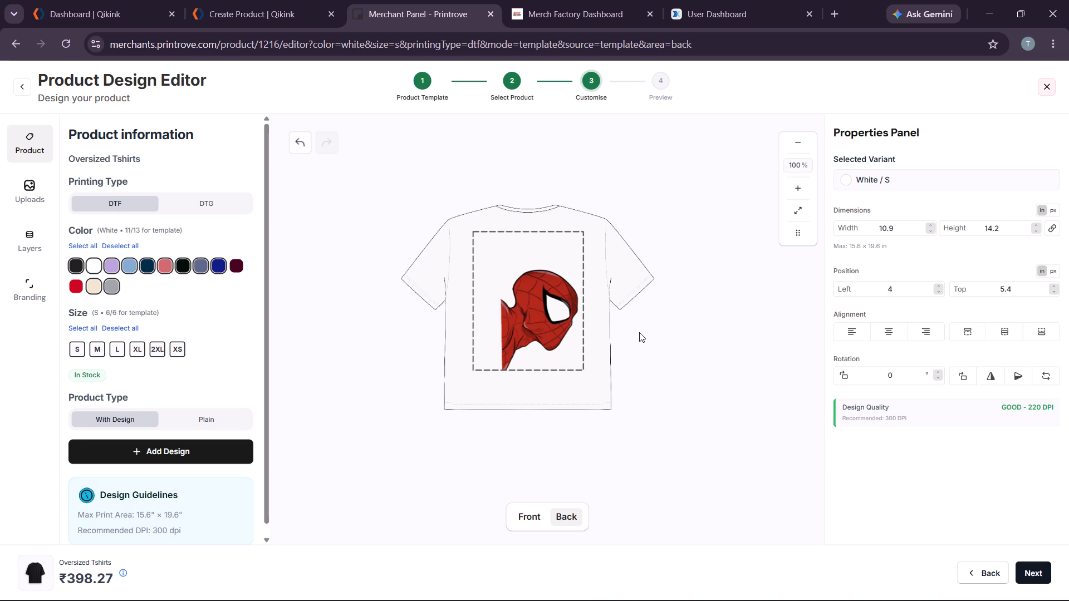
left_click(524, 334)
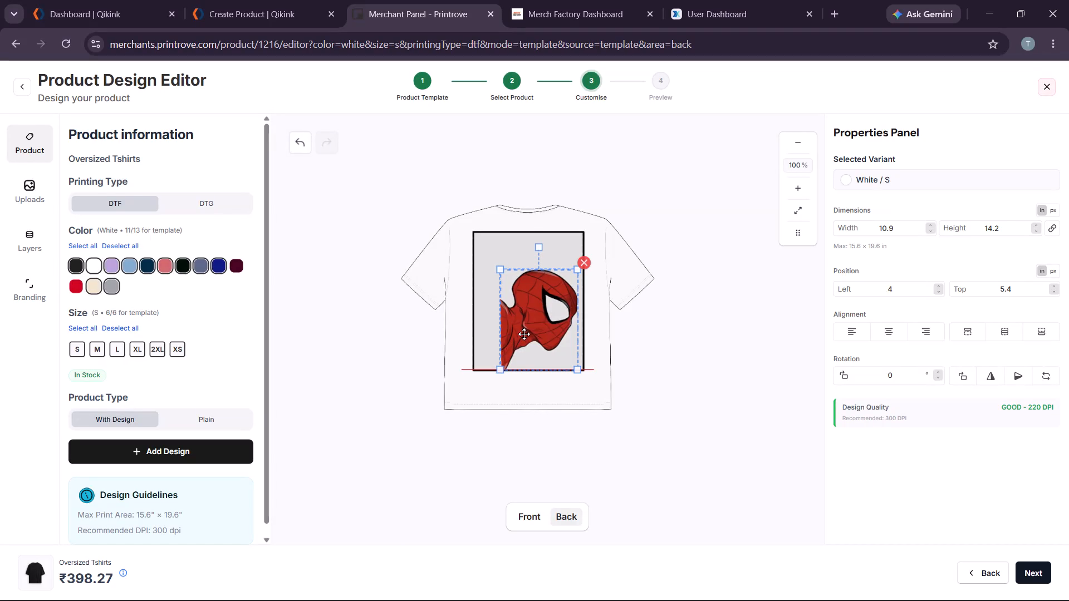
left_click(735, 360)
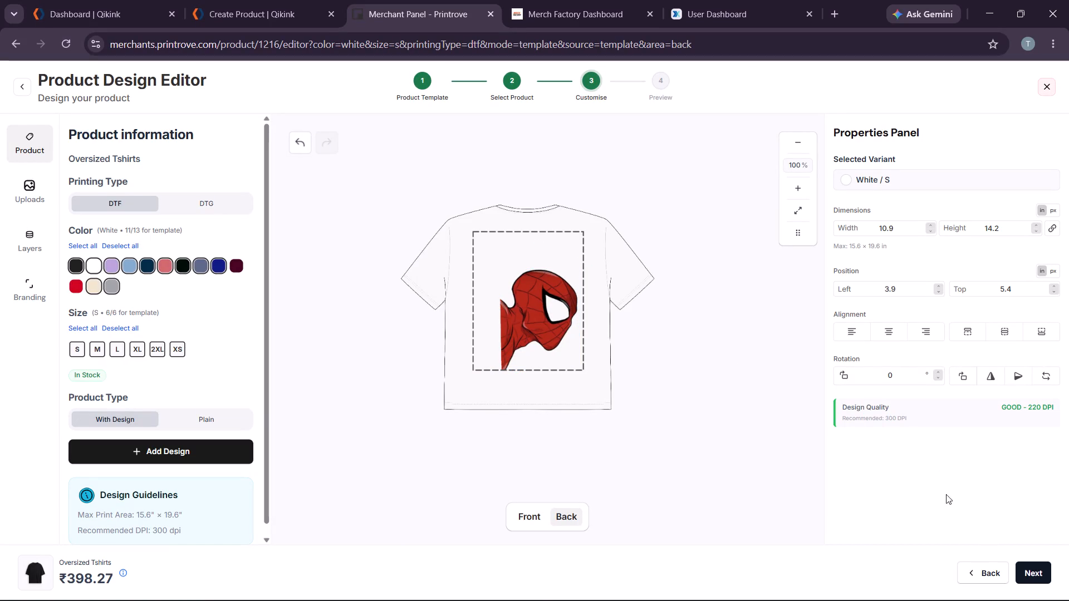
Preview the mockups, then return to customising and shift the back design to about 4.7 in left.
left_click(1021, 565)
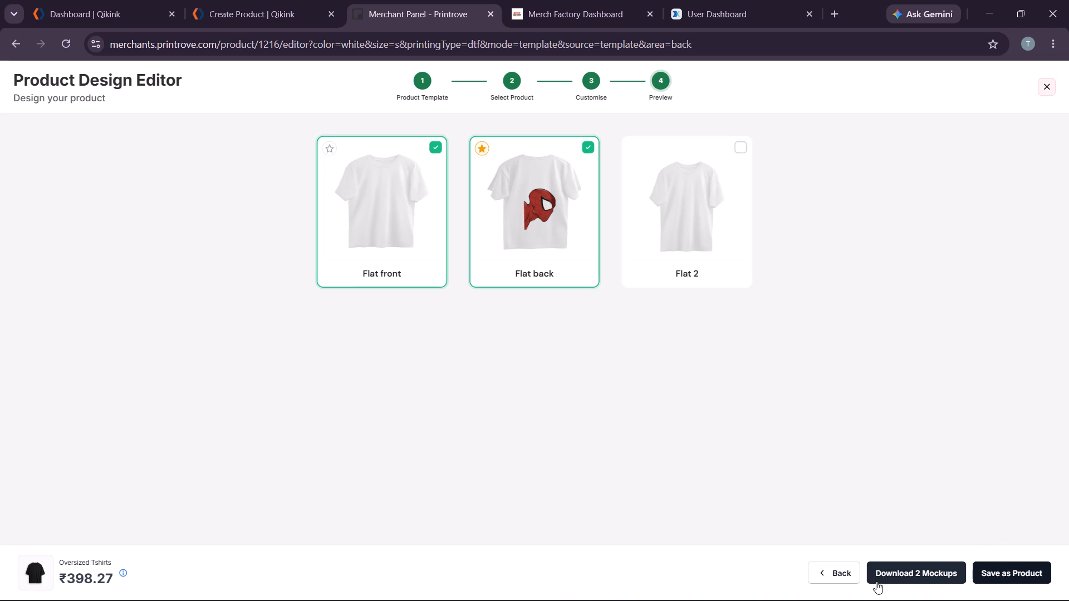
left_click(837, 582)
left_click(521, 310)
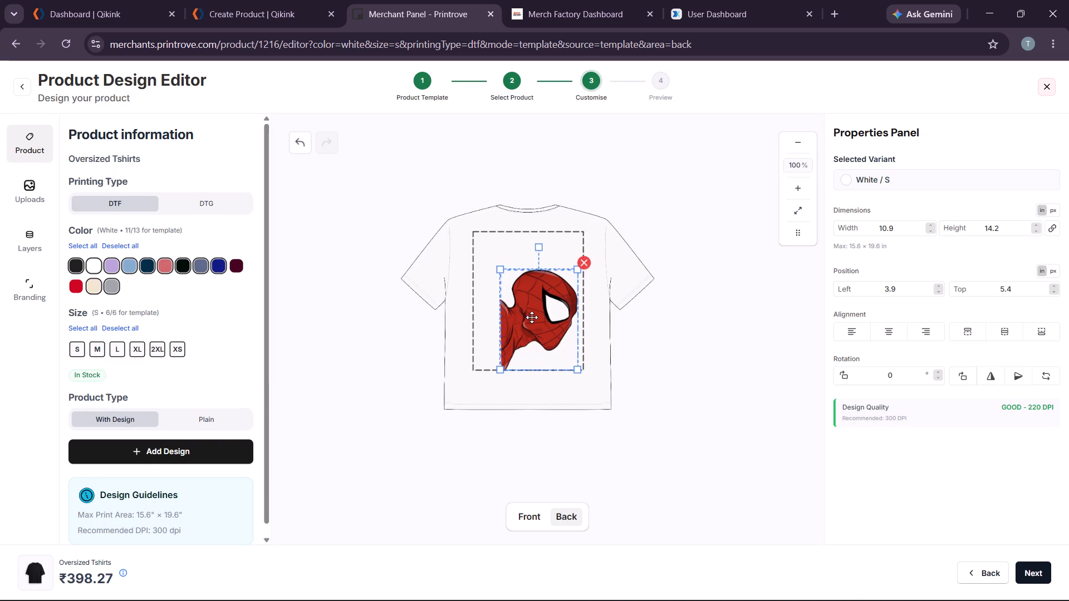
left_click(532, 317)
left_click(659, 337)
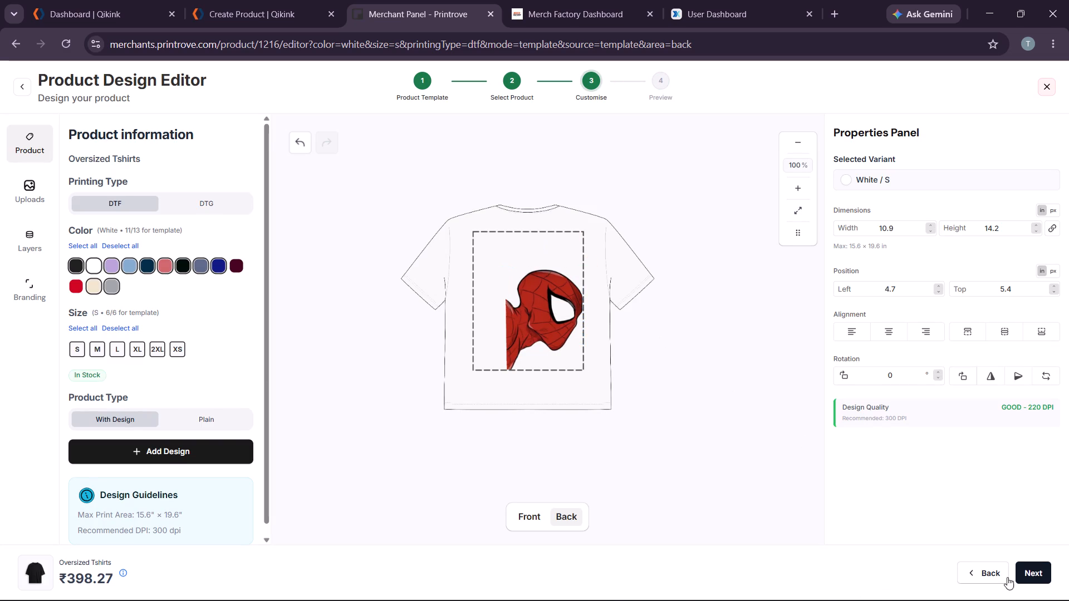
Preview the mockups again, then return to customising and move the back design to about 3.8 in left.
left_click(1027, 574)
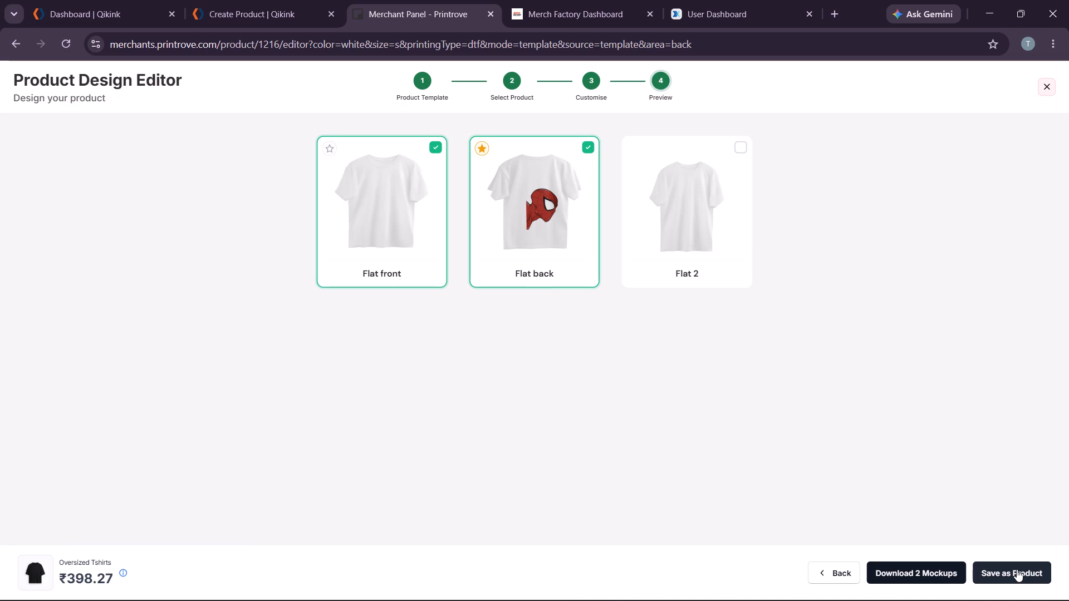
left_click(843, 572)
left_click(541, 299)
left_click_drag(541, 306, 539, 306)
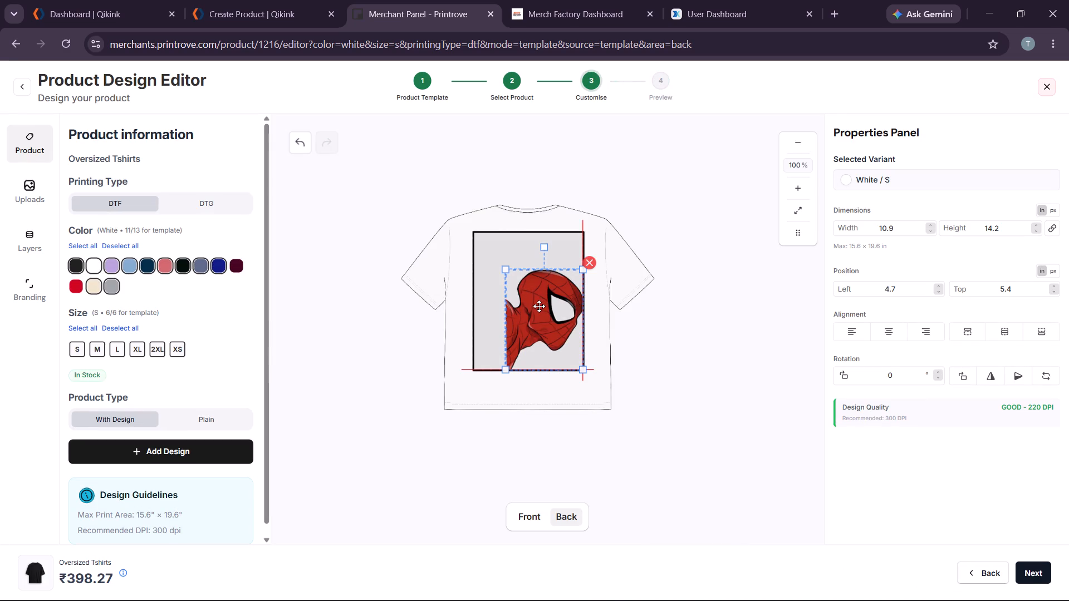
left_click_drag(539, 306, 534, 306)
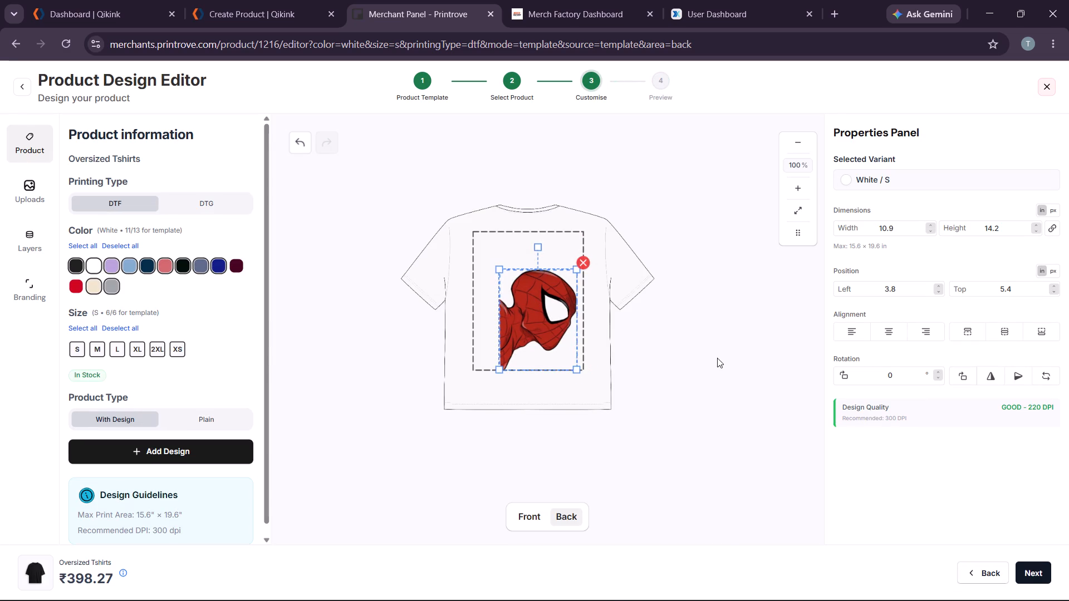
left_click(717, 358)
Proceed to the preview, include the Flat 2 mockup and start saving the design as a product.
left_click(1034, 583)
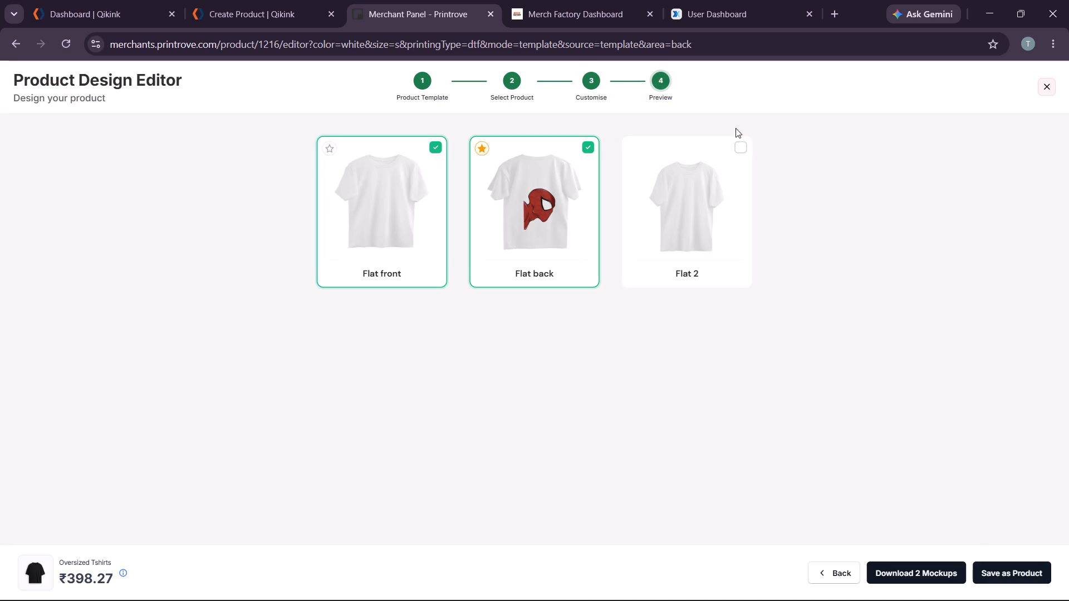
left_click(742, 150)
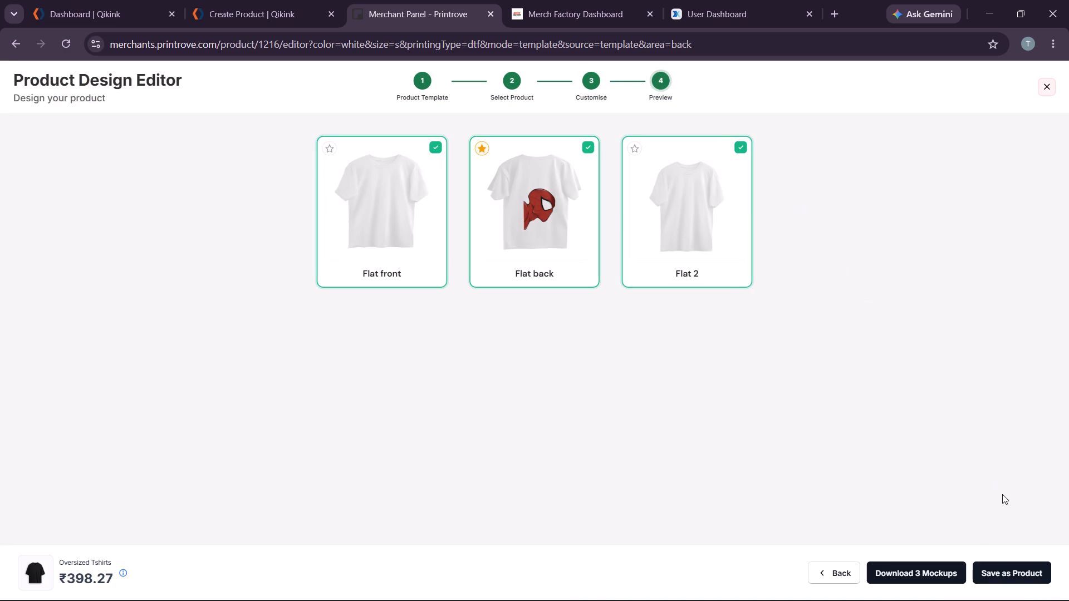
left_click(1003, 566)
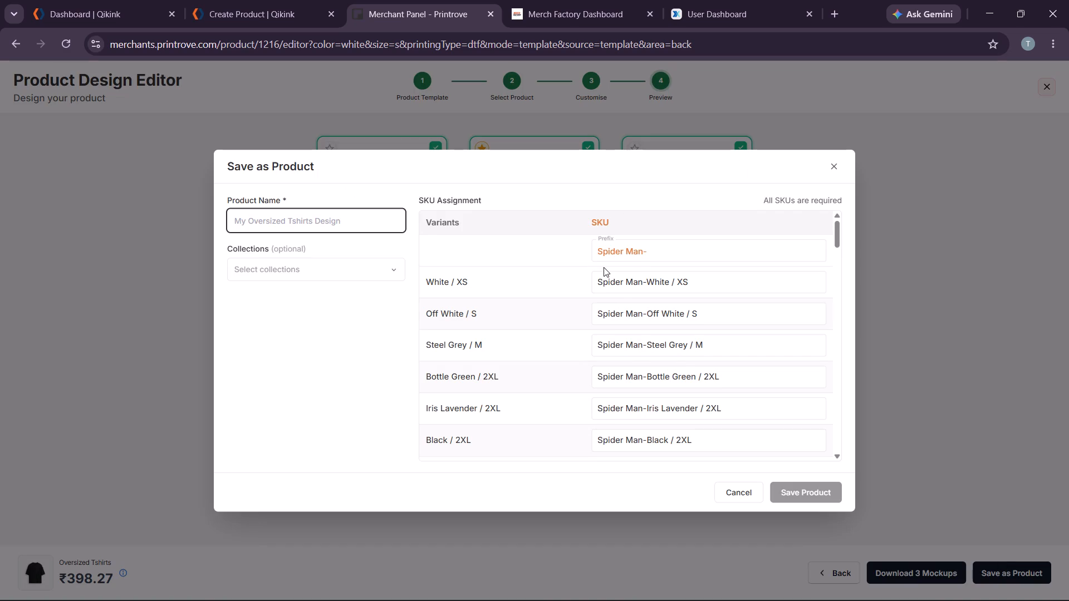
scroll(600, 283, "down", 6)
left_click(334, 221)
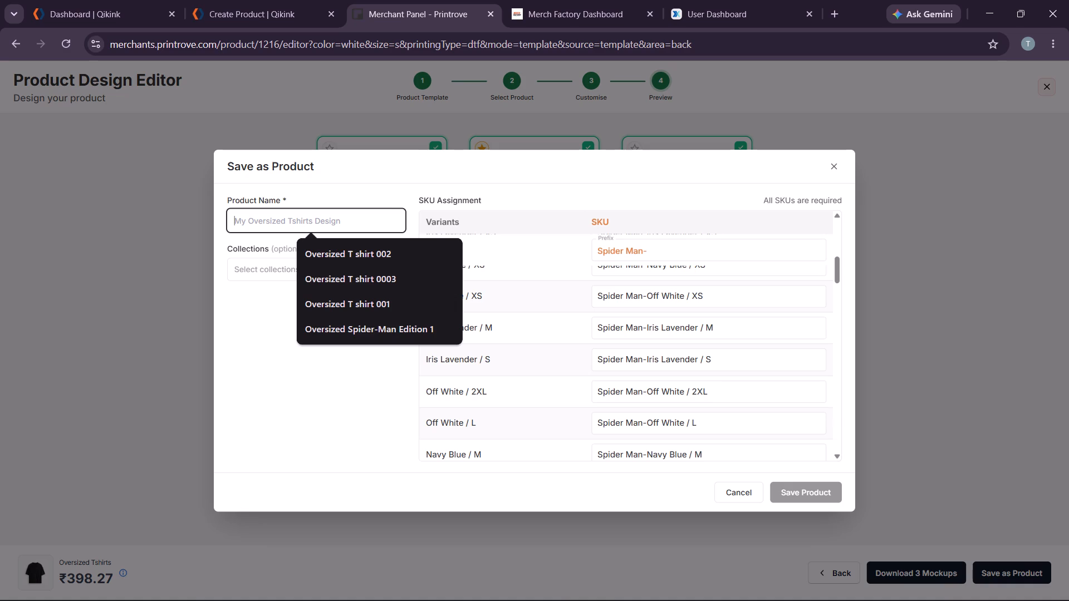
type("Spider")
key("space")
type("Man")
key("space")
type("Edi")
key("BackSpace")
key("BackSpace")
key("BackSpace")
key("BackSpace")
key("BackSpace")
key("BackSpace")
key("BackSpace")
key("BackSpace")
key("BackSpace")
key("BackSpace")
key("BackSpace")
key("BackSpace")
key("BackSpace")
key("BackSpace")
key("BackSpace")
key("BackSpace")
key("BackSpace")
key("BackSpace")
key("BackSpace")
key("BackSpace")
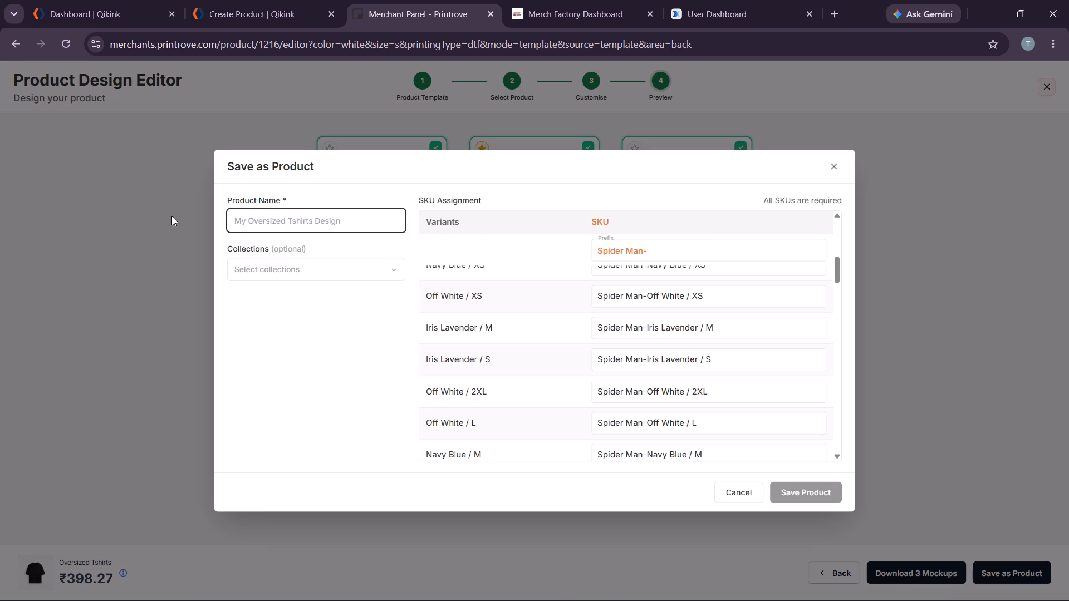
Name the product "Oversized T shirt Spider-Man Edition For Him".
left_click(283, 224)
left_click(320, 245)
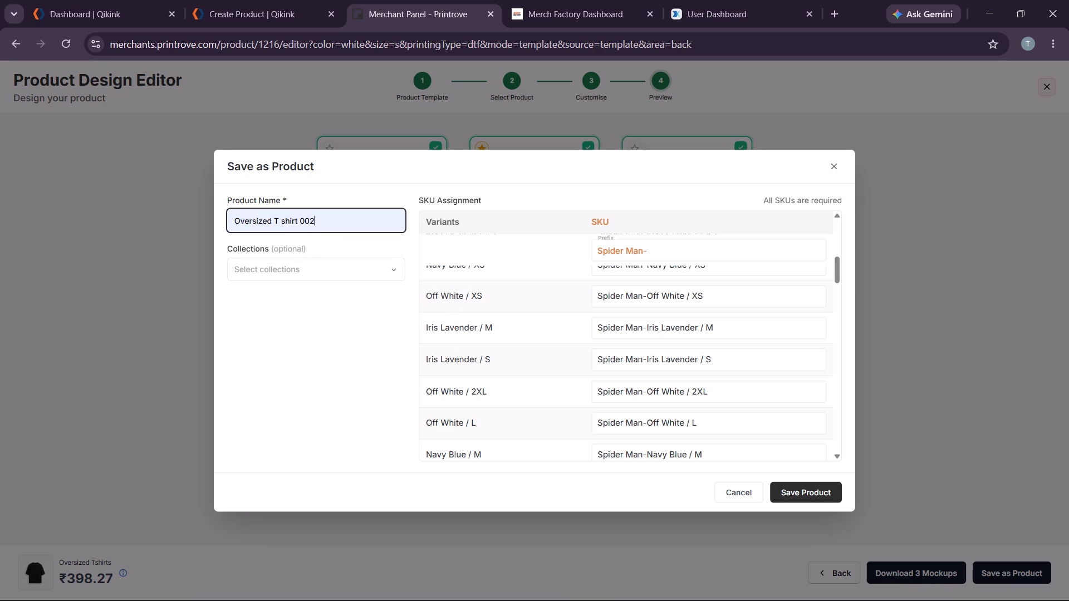
double_click(306, 219)
type("Spider")
key("space")
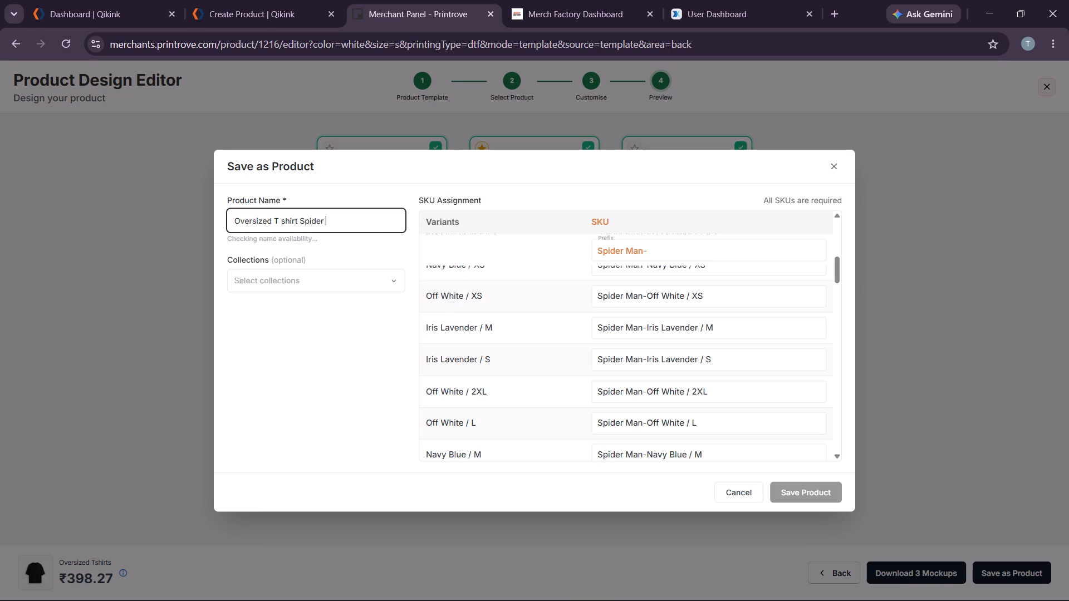
key("BackSpace")
type("-Man")
key("space")
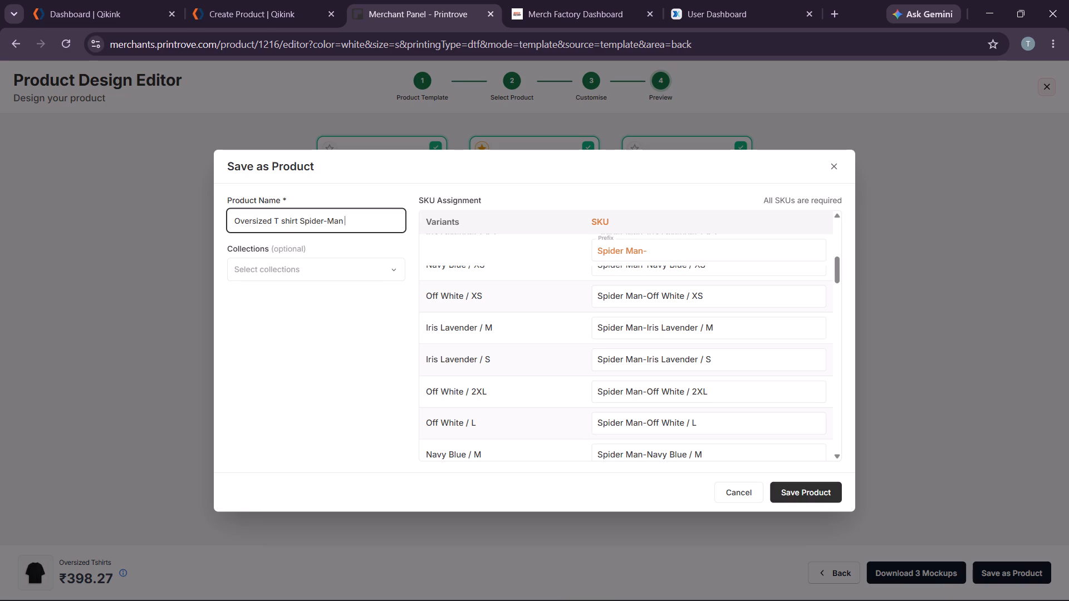
type("Edition For Him")
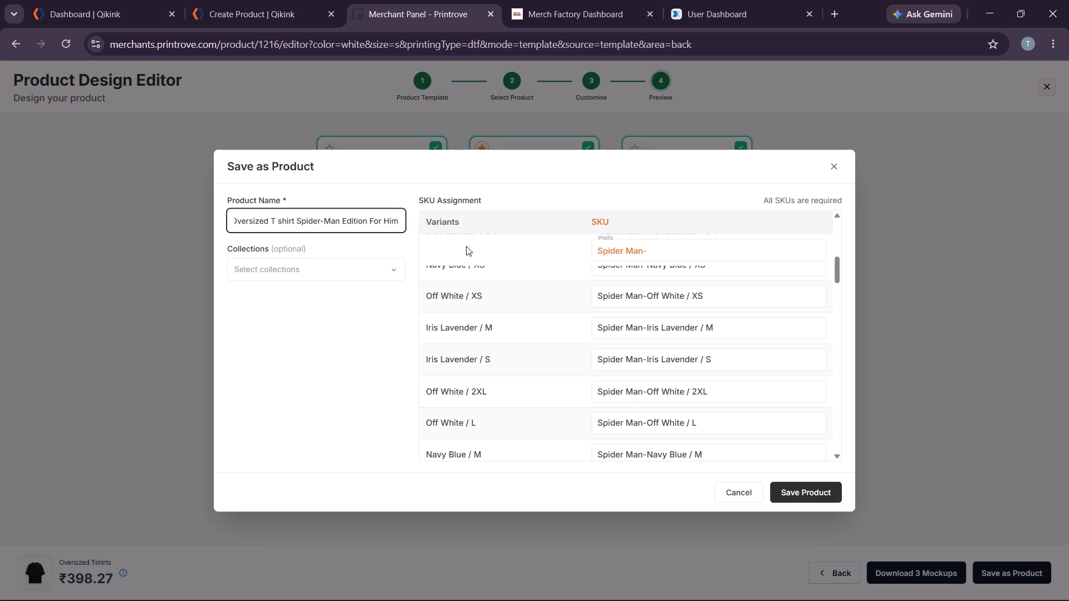
Set the SKU prefix for all variants to "Spider Man Edition For Him" and save the product.
scroll(629, 294, "up", 16)
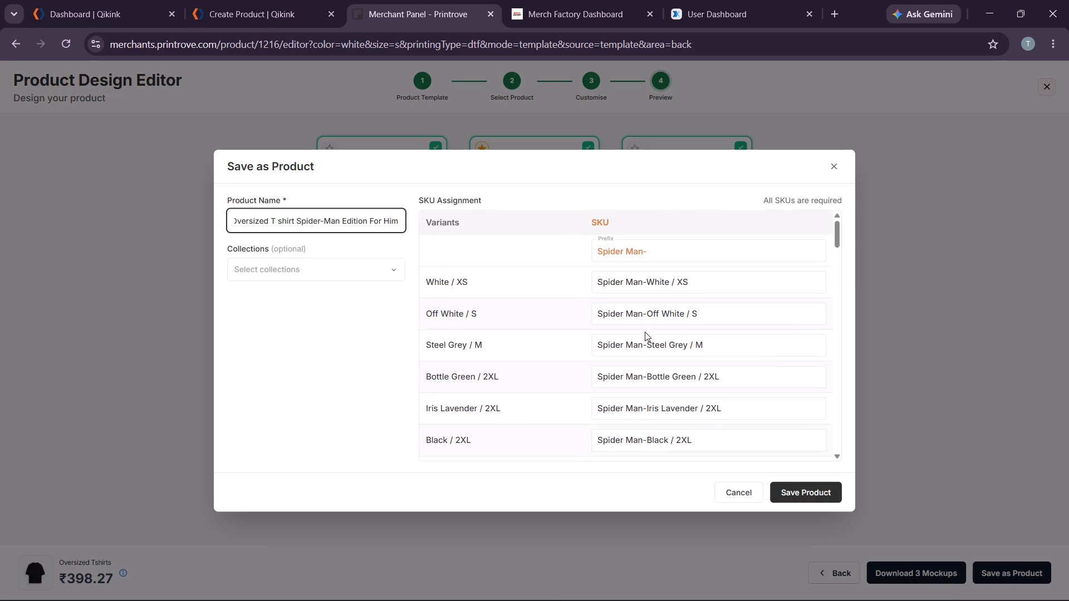
left_click(662, 249)
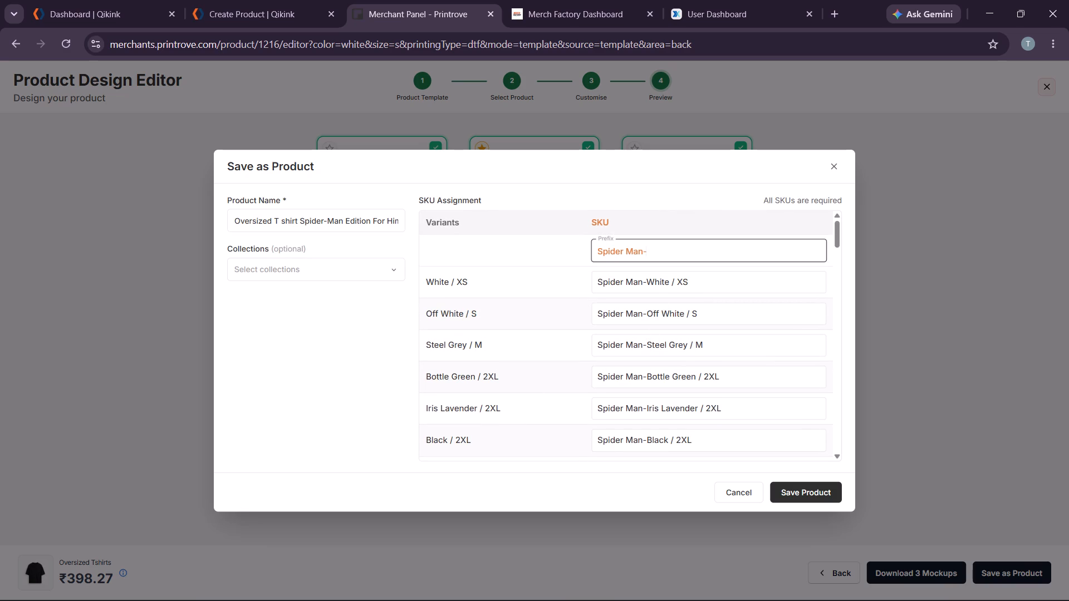
key("BackSpace")
key("space")
type("Edition For Him")
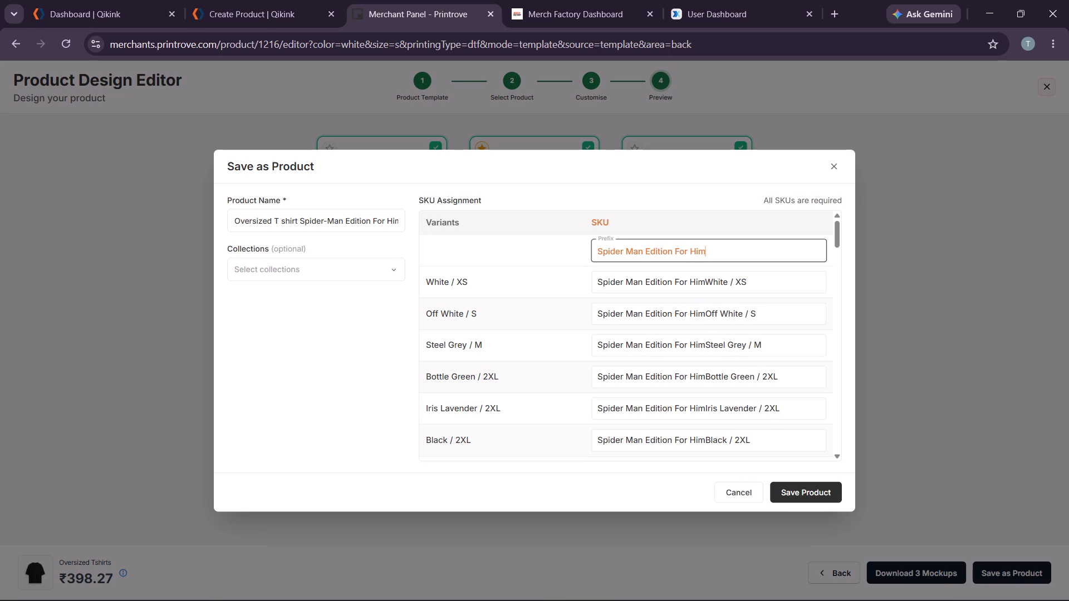
left_click(816, 493)
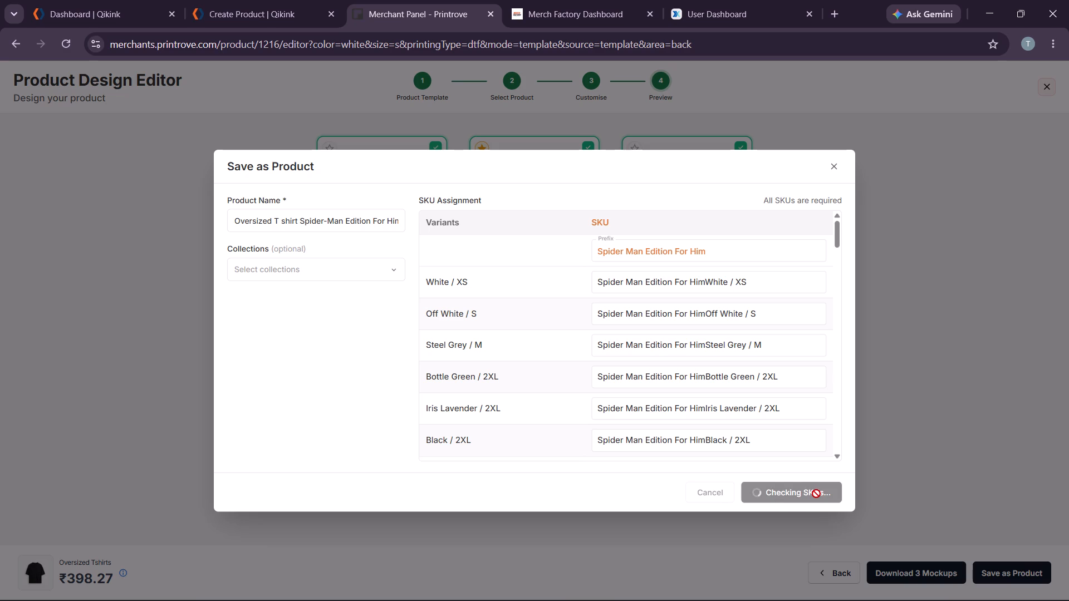
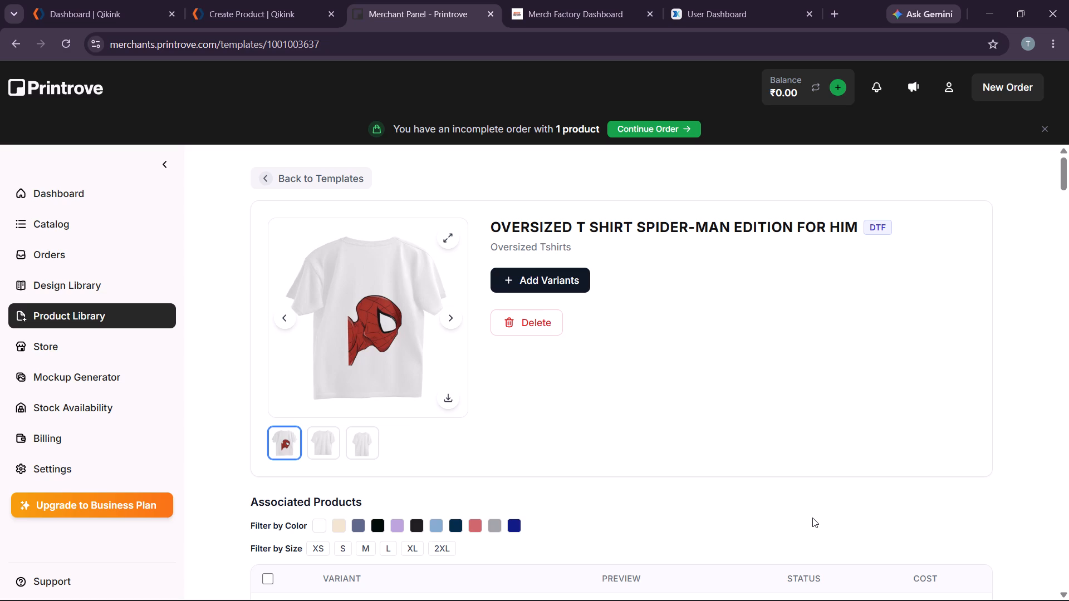
Examine the saved Spider-Man product's associated variants, checking their SKUs, previews, status and costs.
scroll(626, 451, "down", 4)
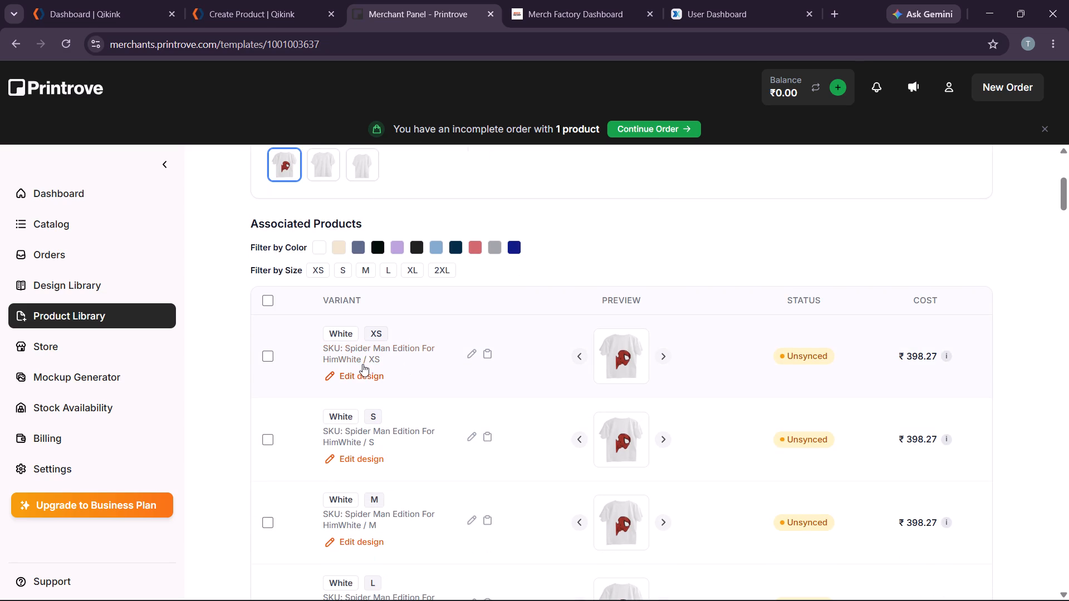
scroll(547, 370, "up", 2)
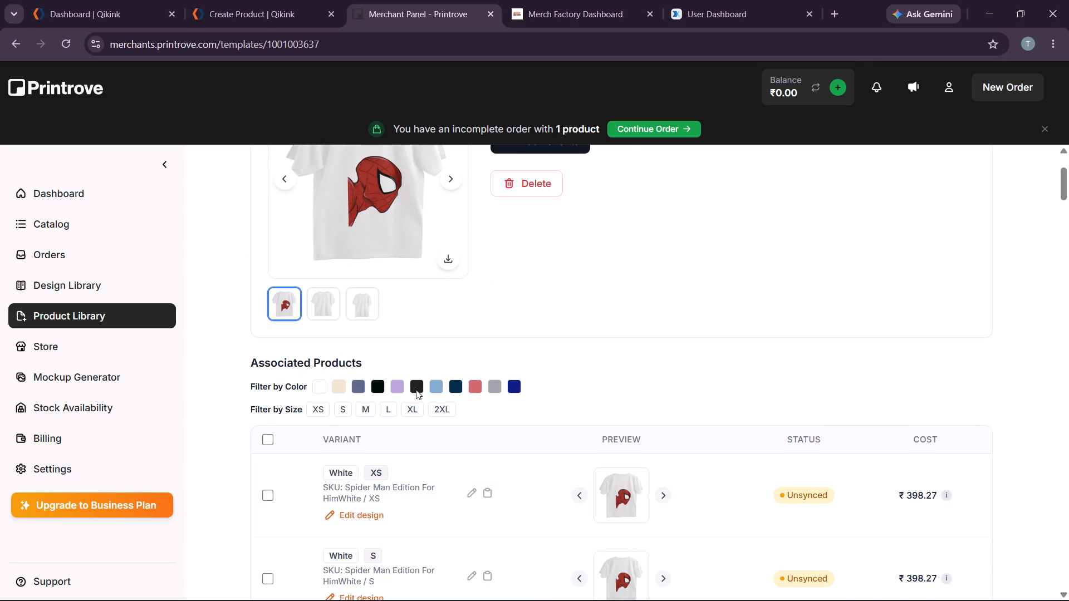
scroll(452, 356, "up", 2)
scroll(453, 357, "down", 13)
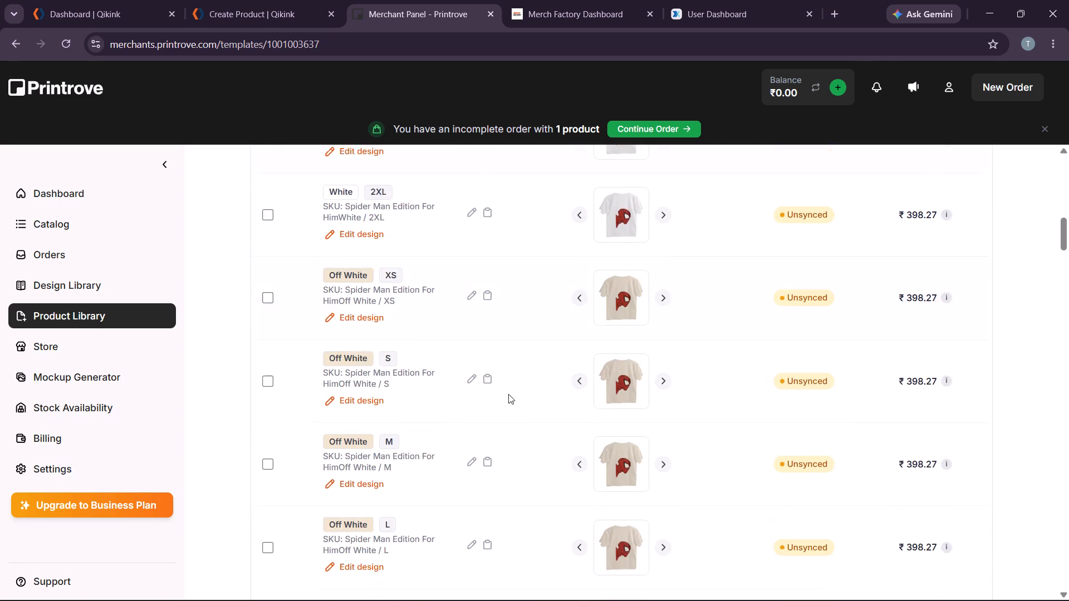
scroll(509, 394, "down", 3)
scroll(386, 377, "up", 10)
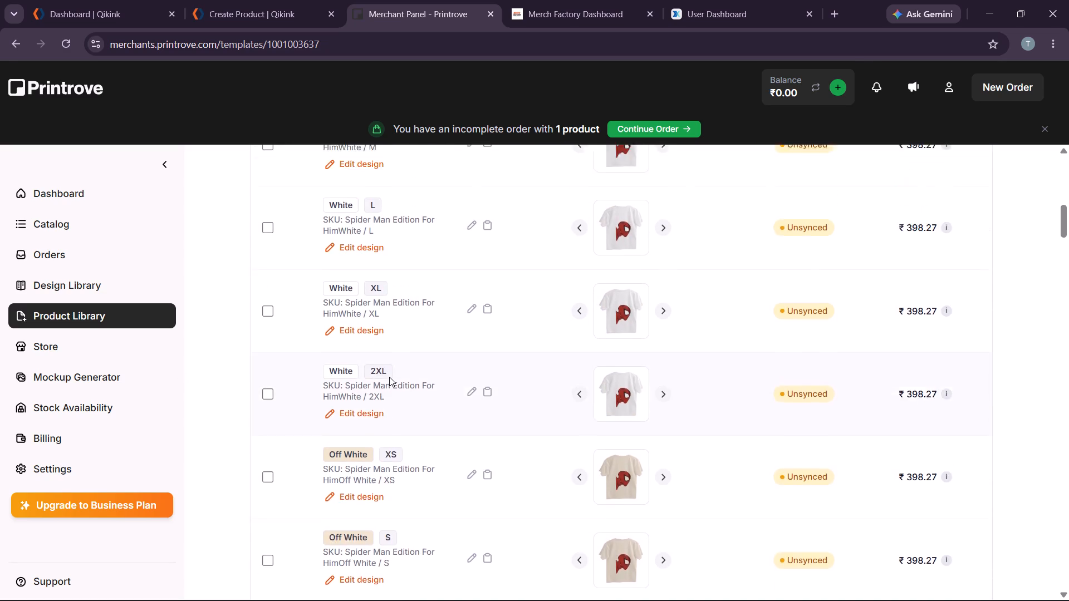
scroll(389, 377, "up", 7)
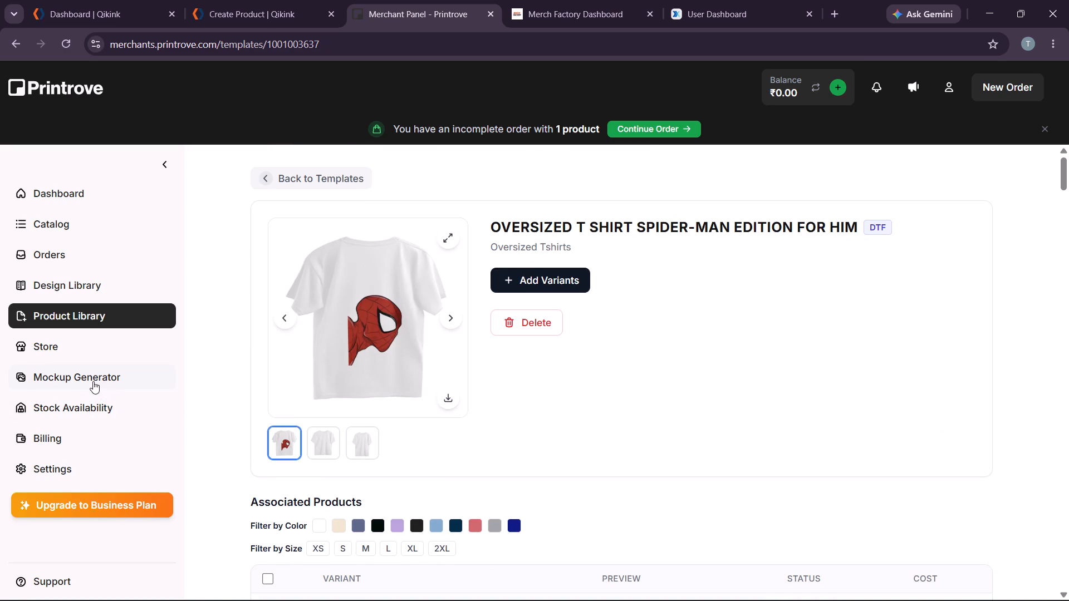
scroll(610, 368, "down", 10)
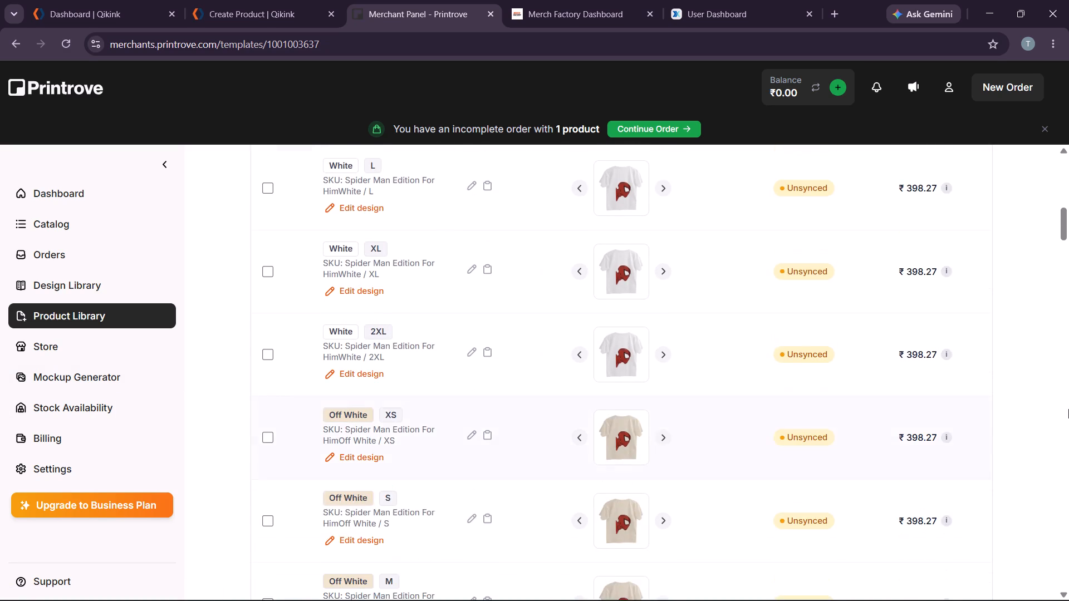
scroll(1068, 402, "up", 8)
Filter the product's variants by Steel Grey, Off White and Silver Frost in turn, clearing each filter again.
left_click(353, 388)
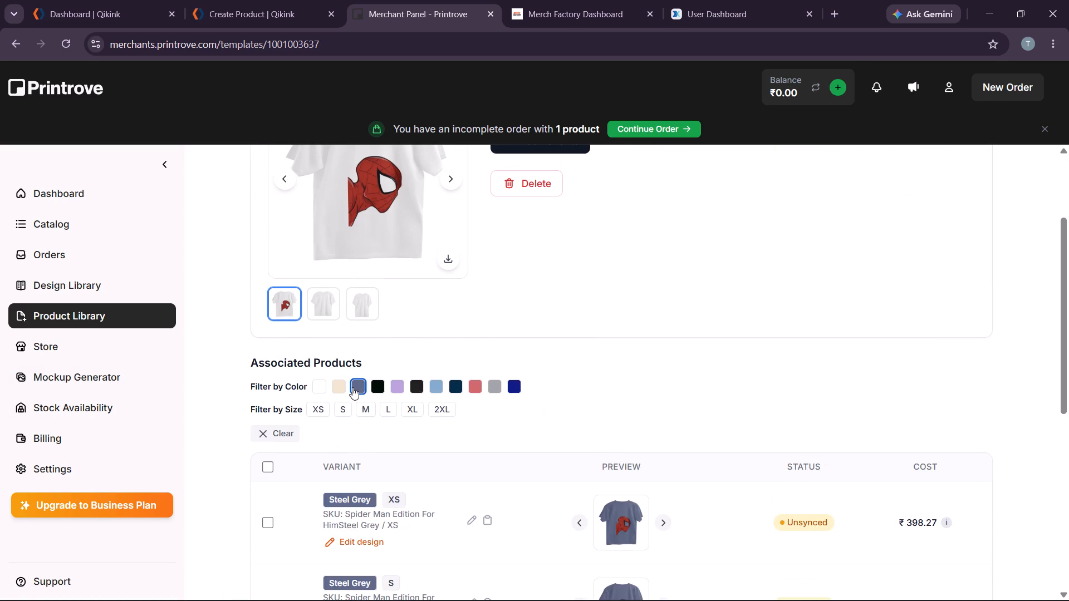
left_click(352, 387)
double_click(340, 387)
double_click(502, 385)
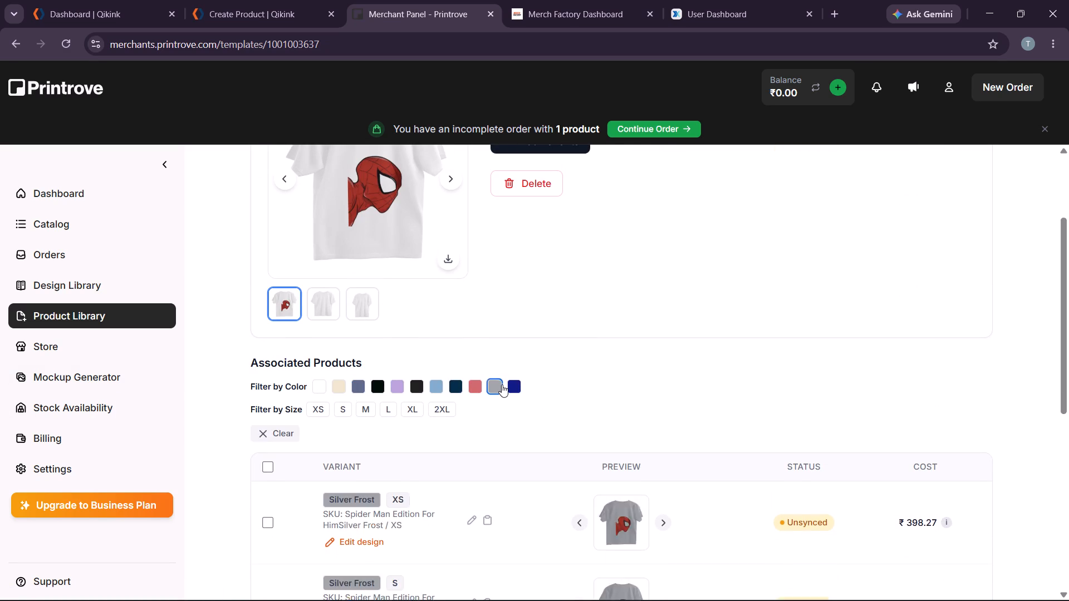
double_click(499, 385)
scroll(229, 383, "up", 5)
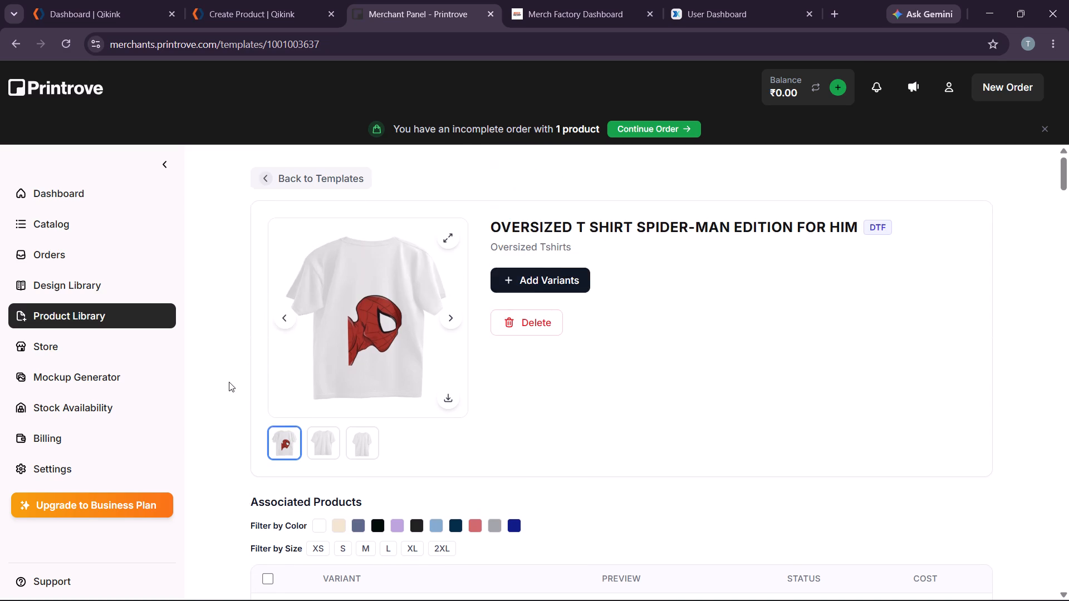
Return to the templates page and look through the All Products list.
left_click(165, 169)
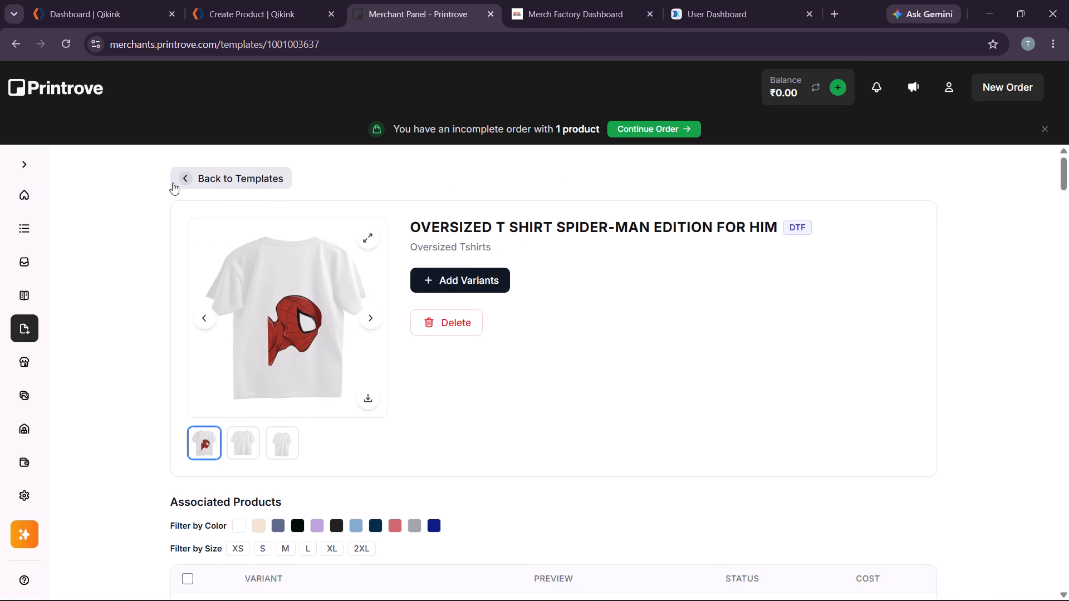
left_click(184, 179)
scroll(604, 272, "down", 2)
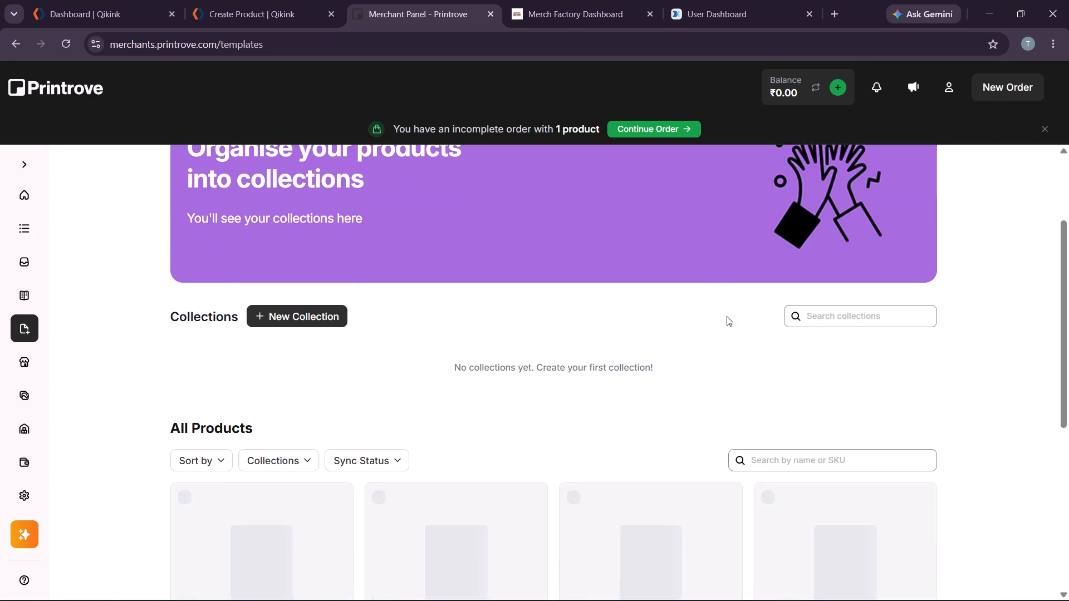
scroll(737, 323, "down", 3)
scroll(737, 329, "up", 2)
scroll(737, 329, "down", 2)
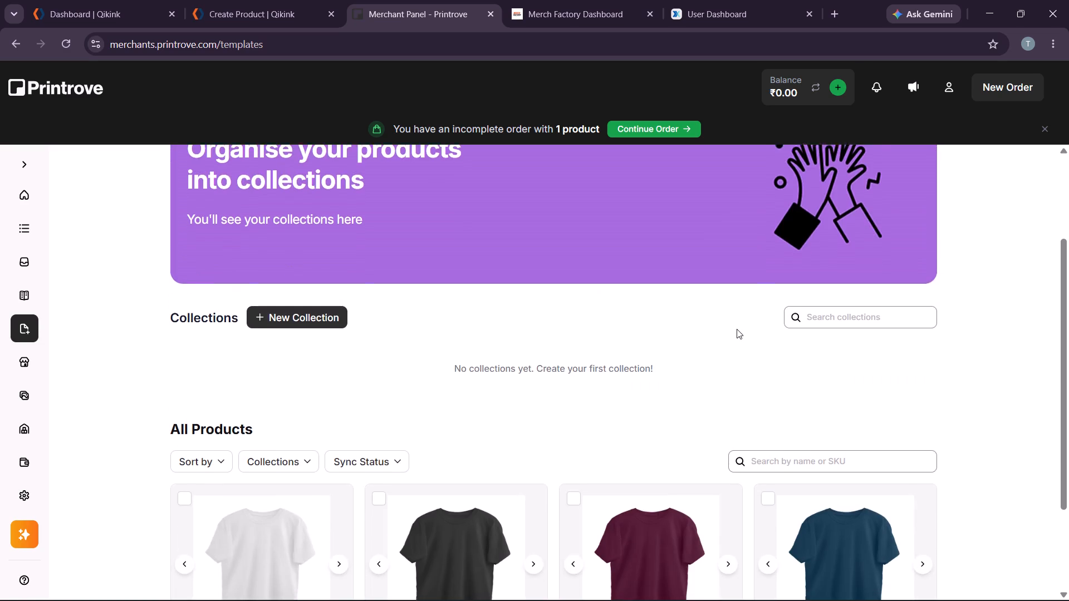
scroll(737, 329, "down", 1)
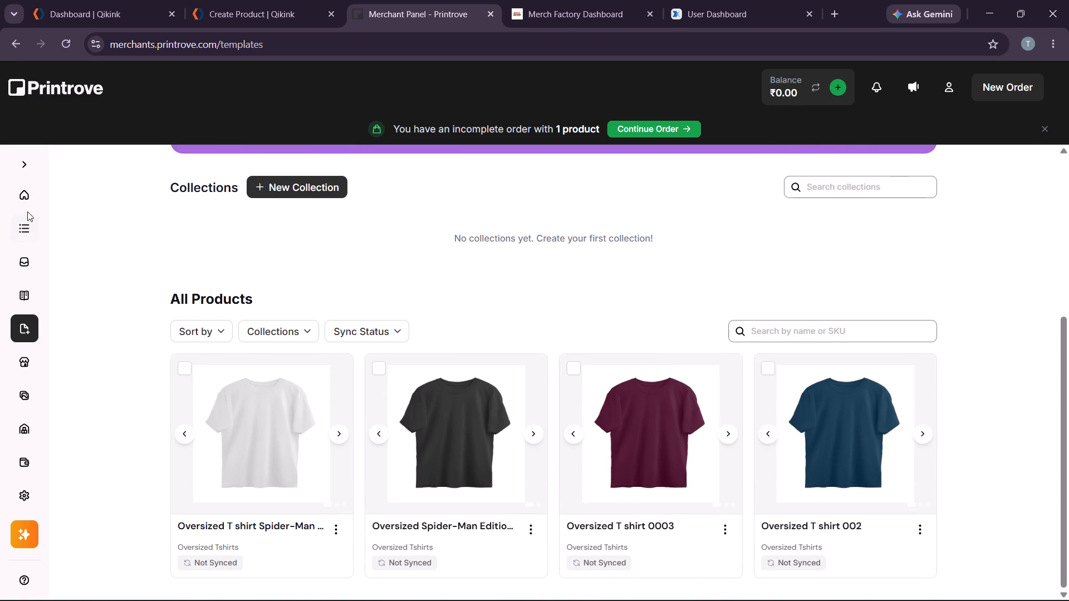
Open Oversized Tshirts from the Men's Clothing catalog and start creating a new product template.
left_click(28, 169)
left_click(85, 226)
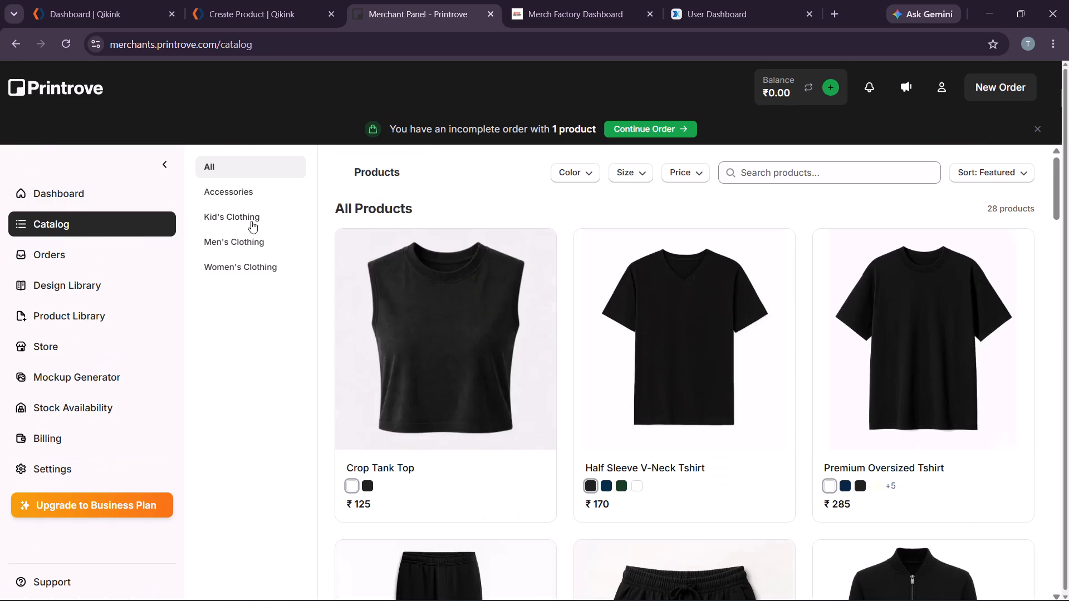
left_click(228, 237)
scroll(474, 408, "down", 4)
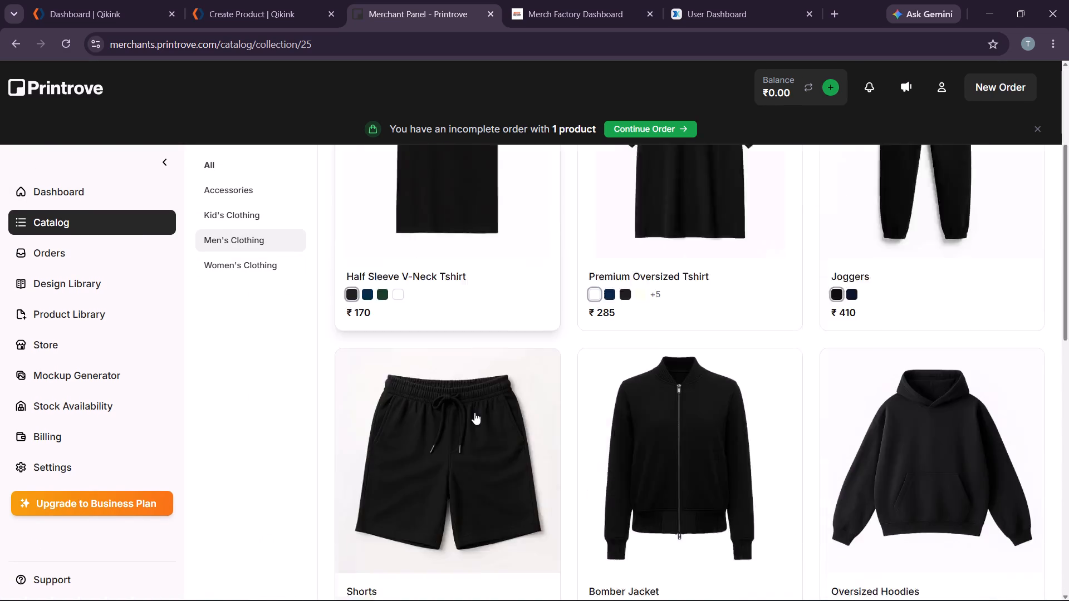
scroll(474, 412, "down", 10)
double_click(443, 186)
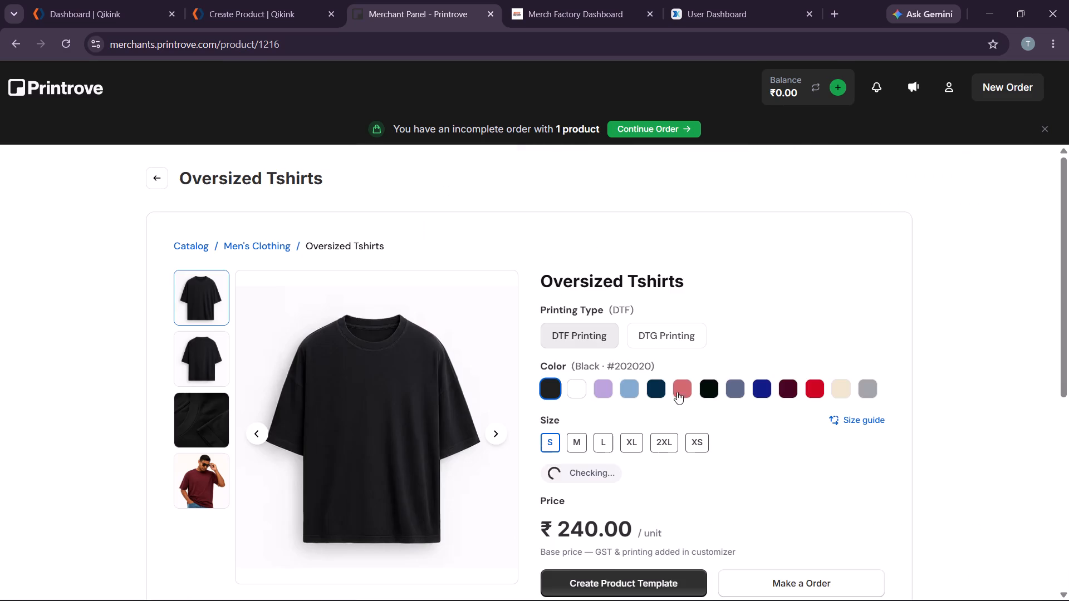
left_click(611, 576)
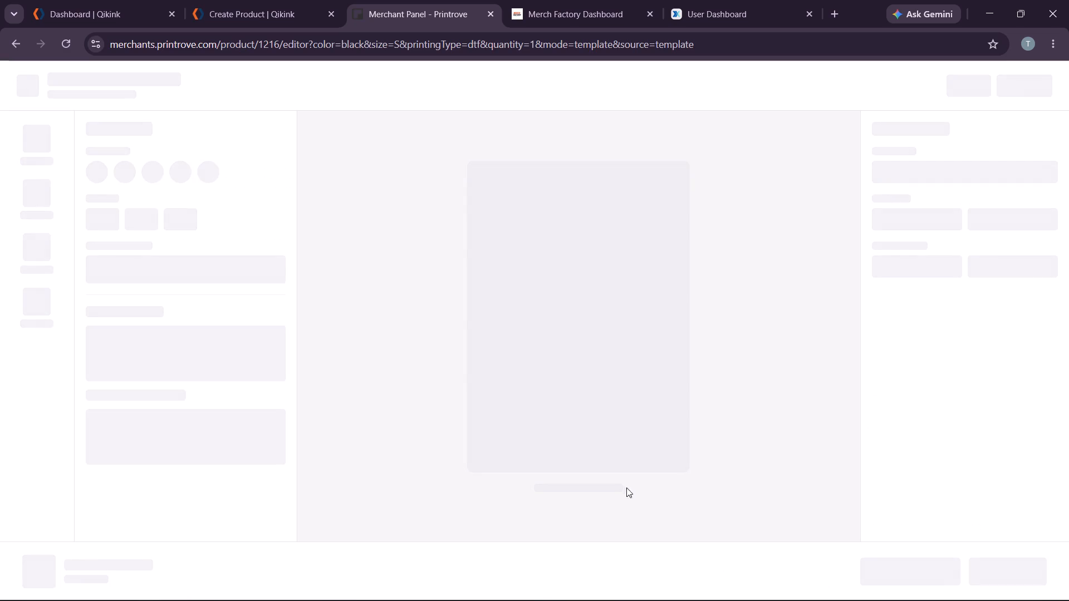
Switch to the Canva home page and upload the Spider Women image from the doodle design folder.
left_click(988, 11)
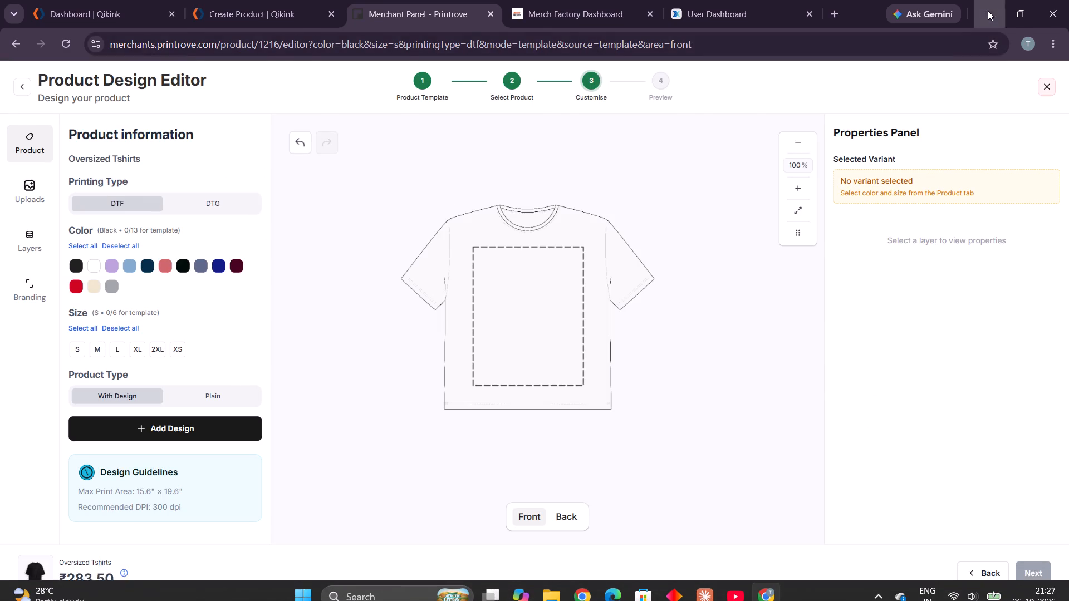
left_click(284, 0)
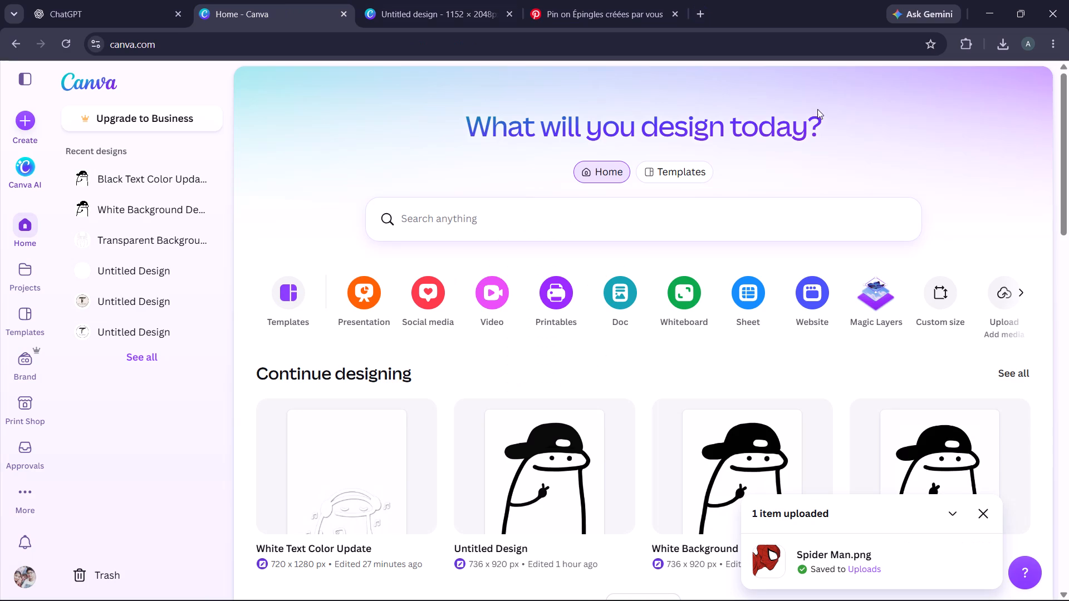
left_click(1002, 292)
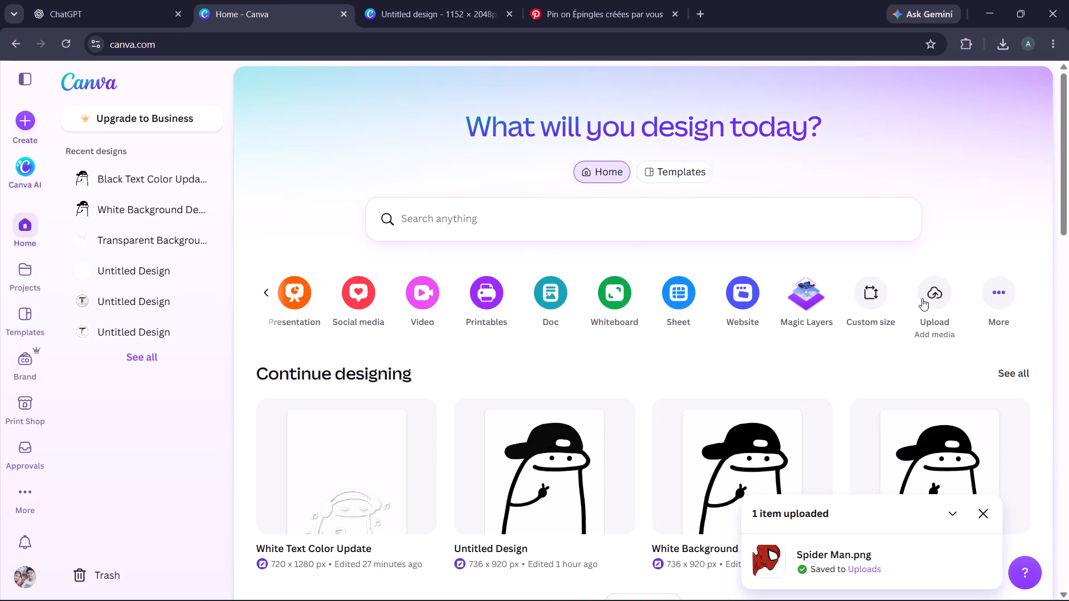
left_click(929, 298)
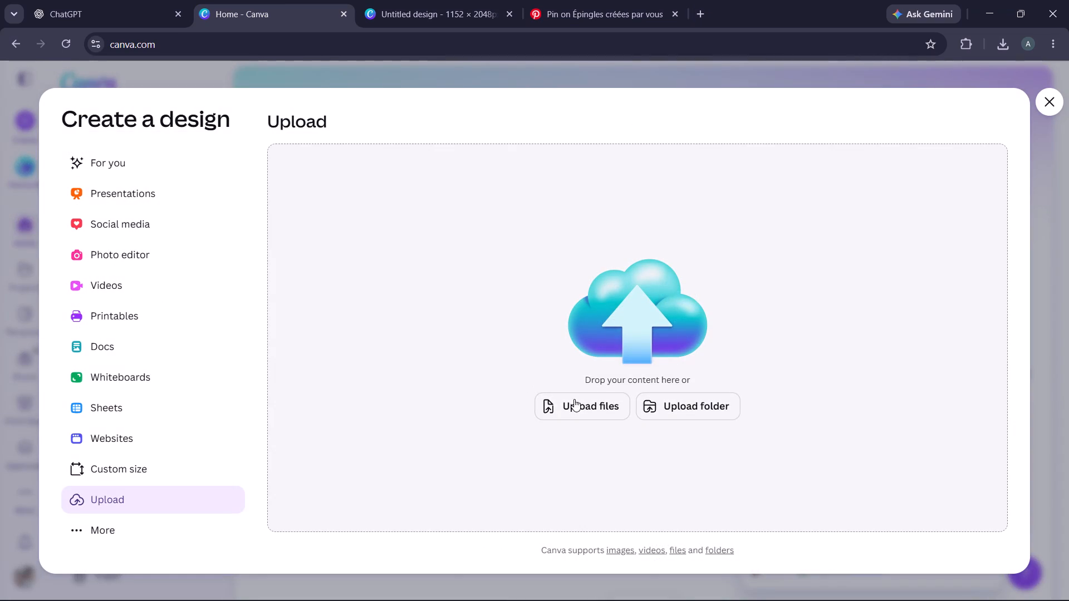
left_click(597, 414)
left_click(250, 217)
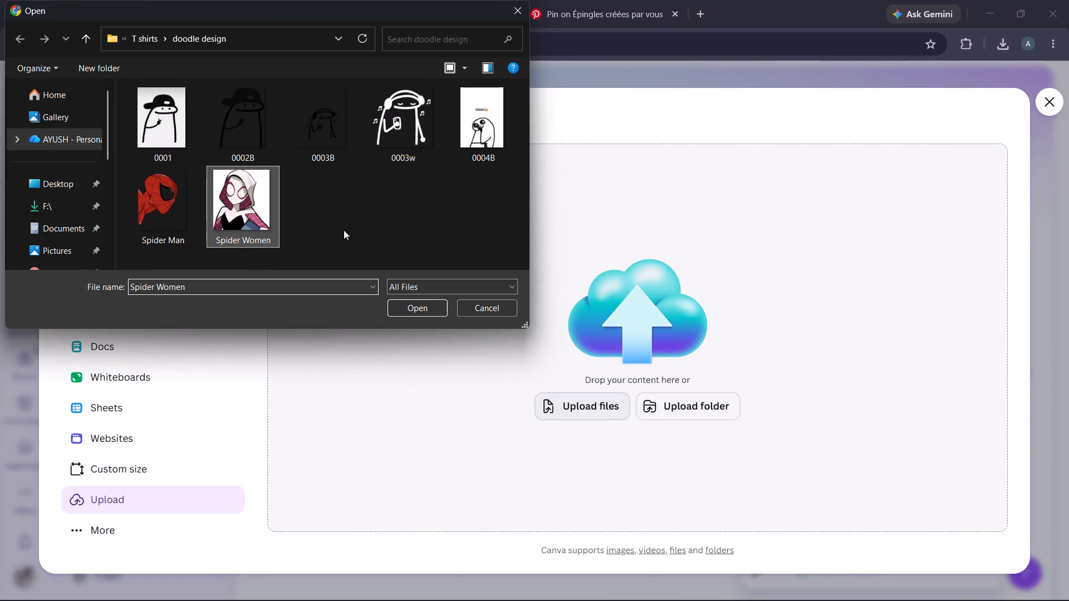
left_click(427, 309)
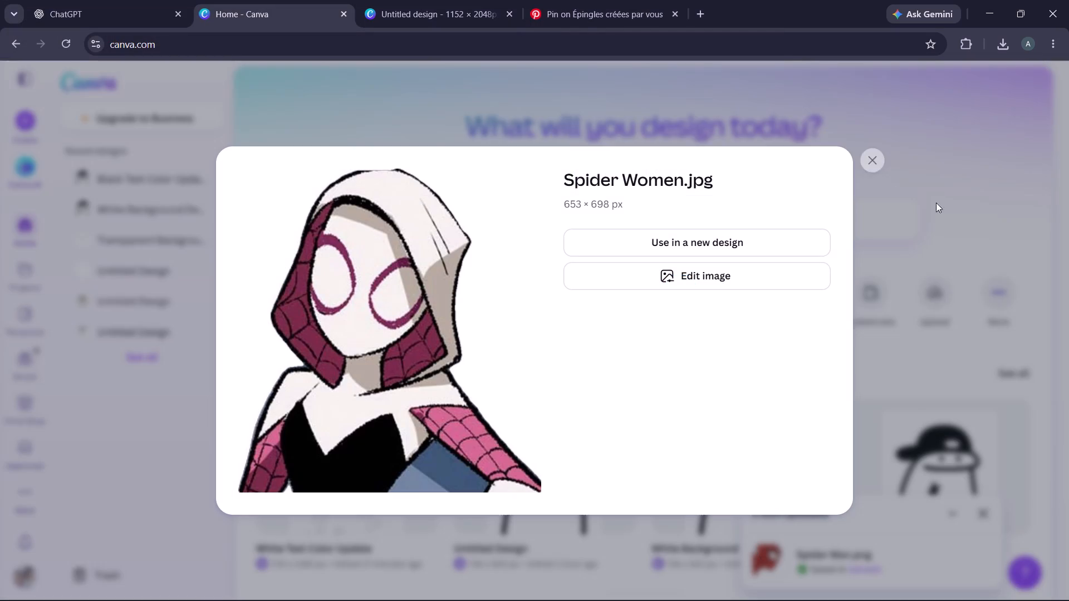
Open the uploaded Spider Women image in the image editor and create a new design from it.
left_click(723, 277)
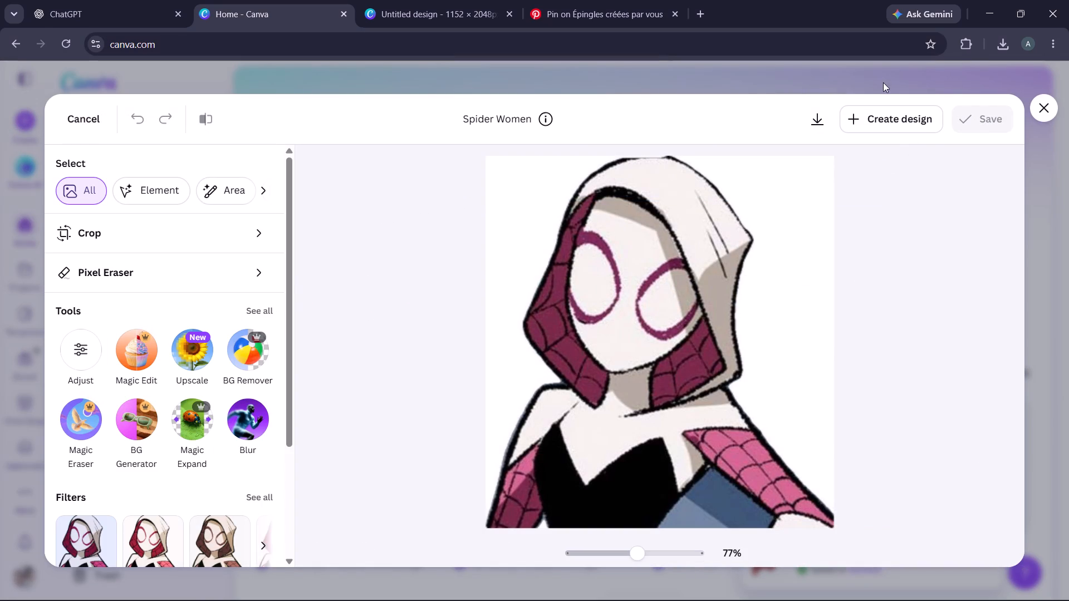
left_click(886, 121)
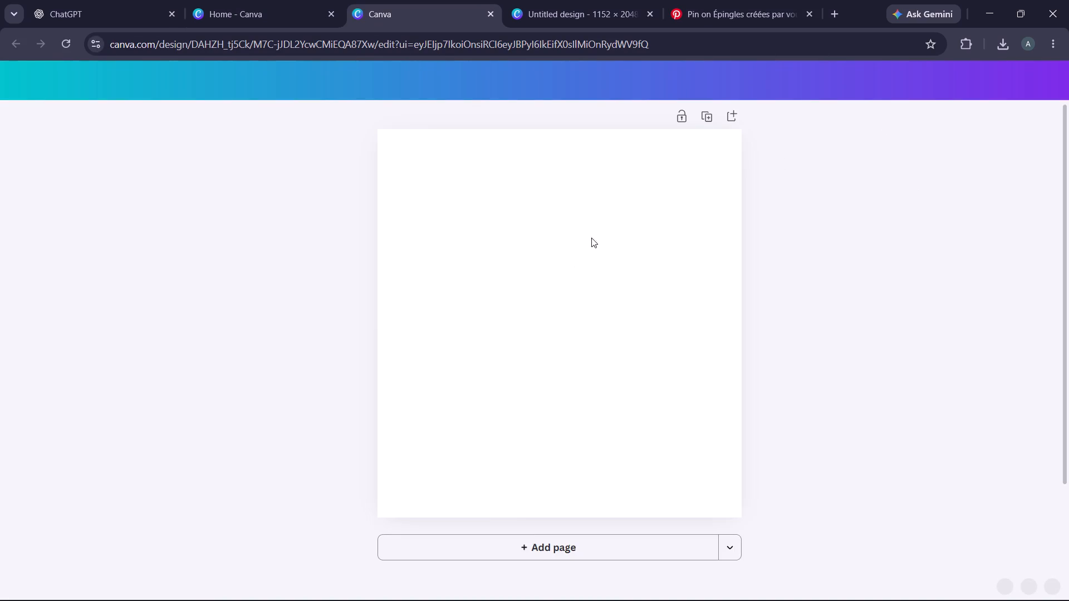
left_click(838, 214)
left_click(702, 226)
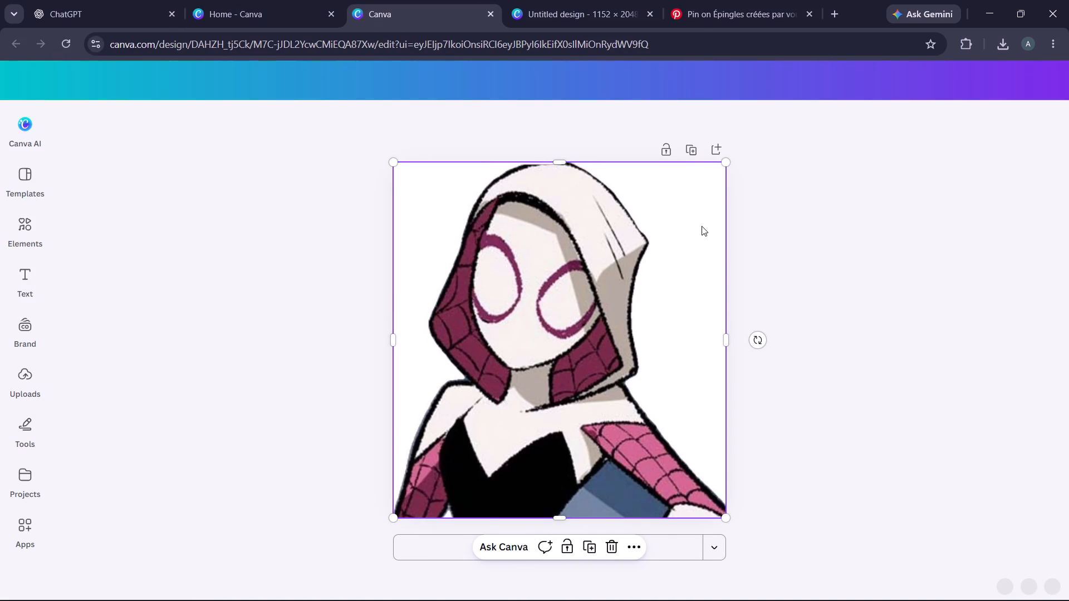
Remove the background of the Spider Women image with BG Remover.
left_click(619, 225)
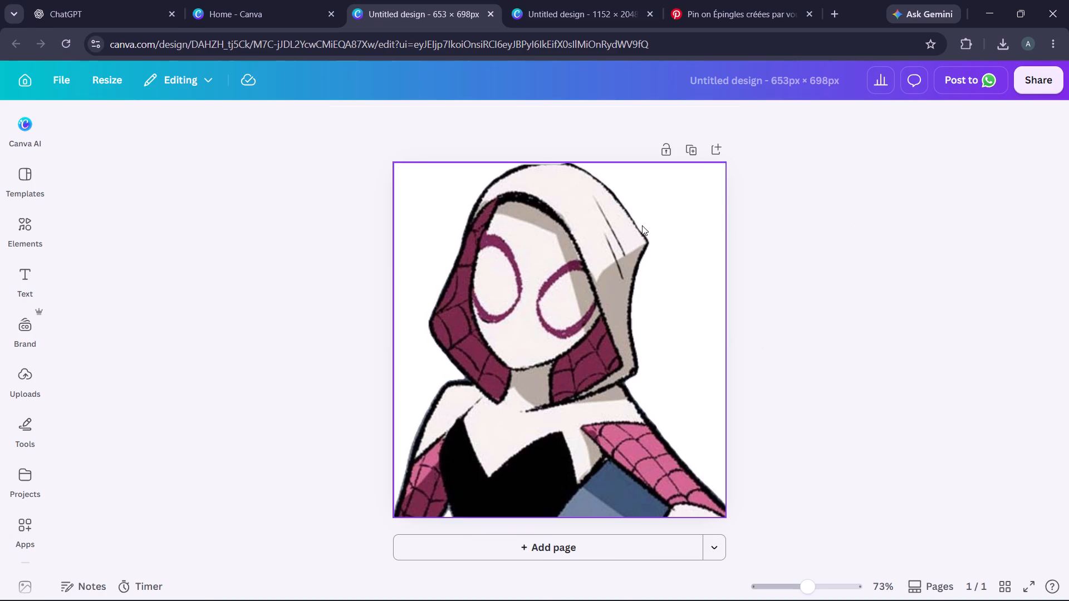
left_click(436, 124)
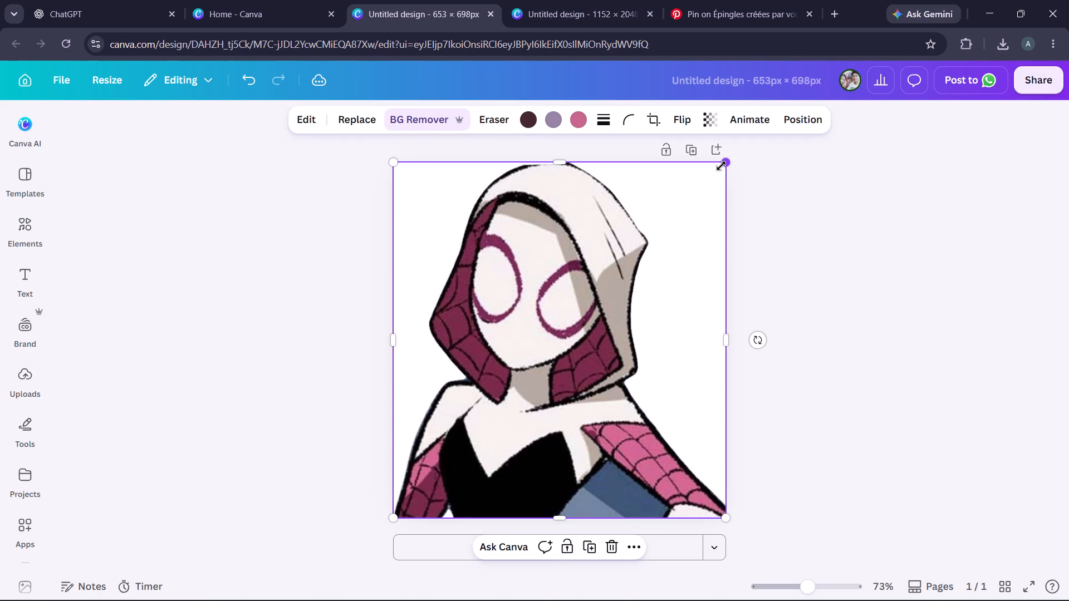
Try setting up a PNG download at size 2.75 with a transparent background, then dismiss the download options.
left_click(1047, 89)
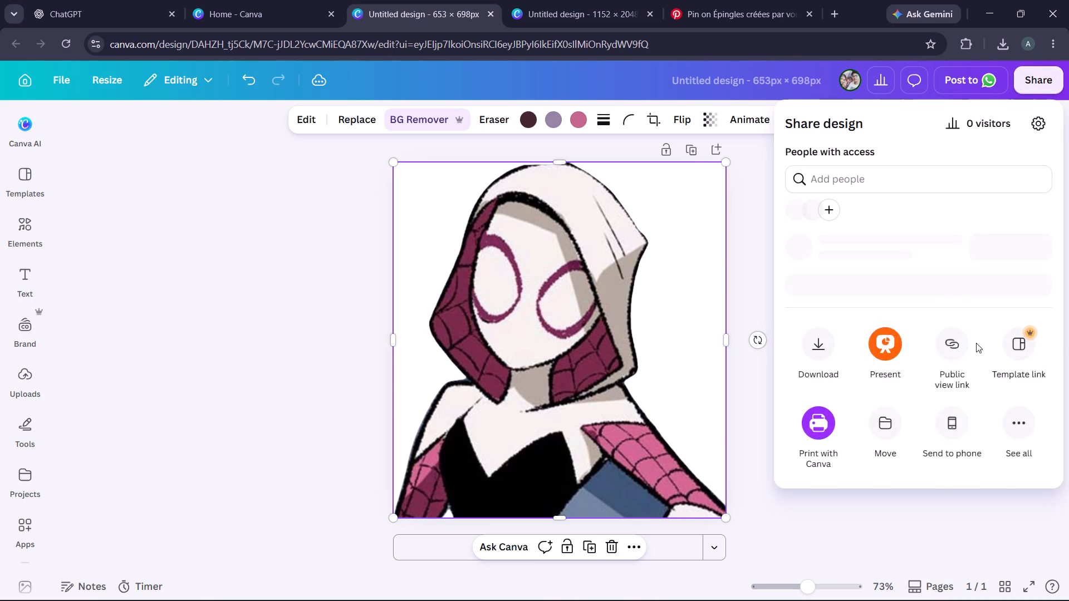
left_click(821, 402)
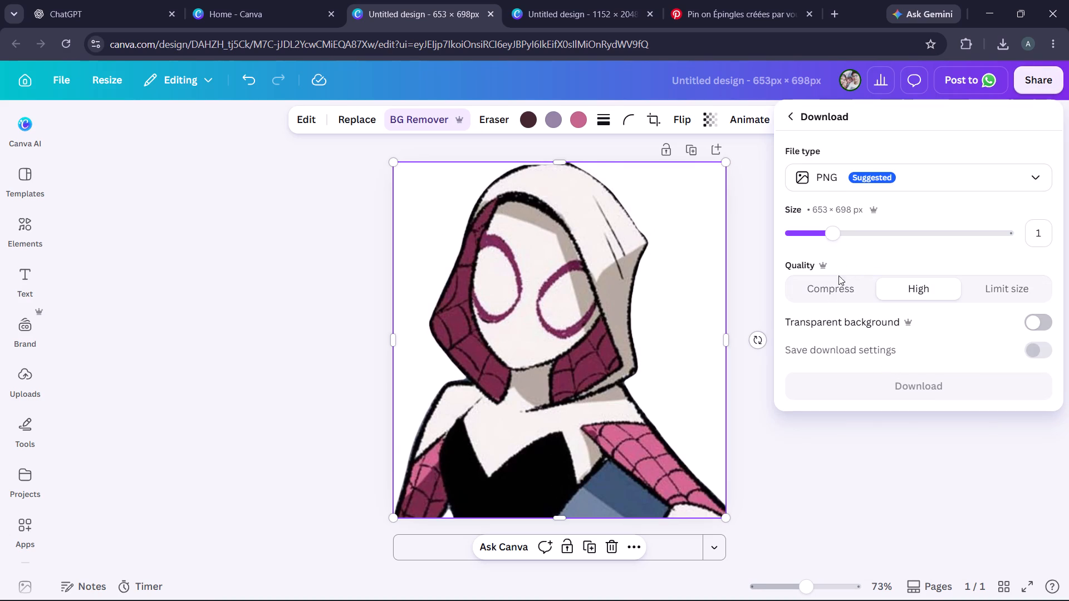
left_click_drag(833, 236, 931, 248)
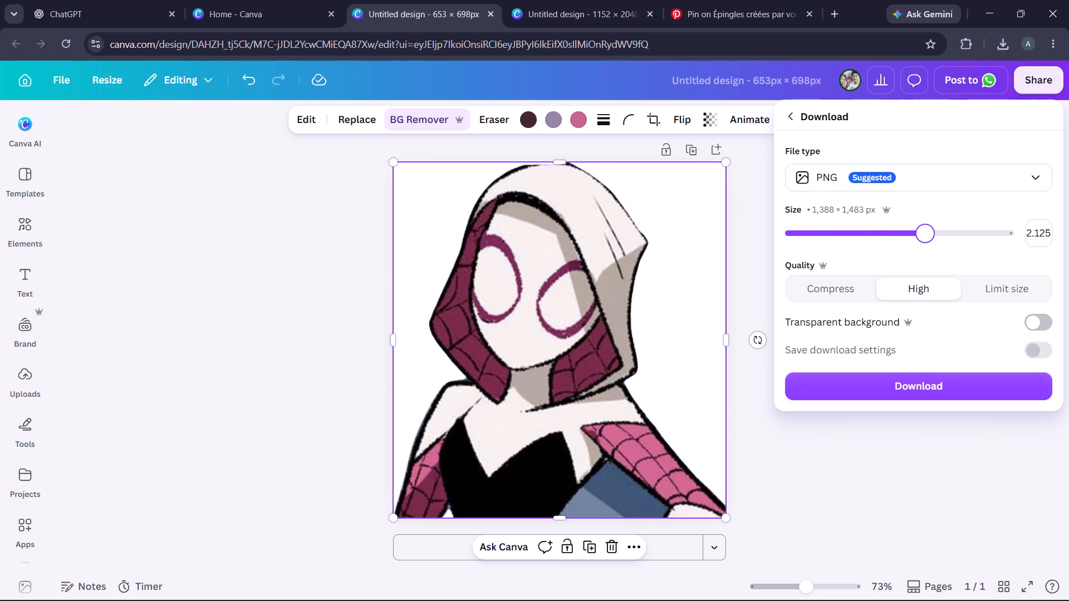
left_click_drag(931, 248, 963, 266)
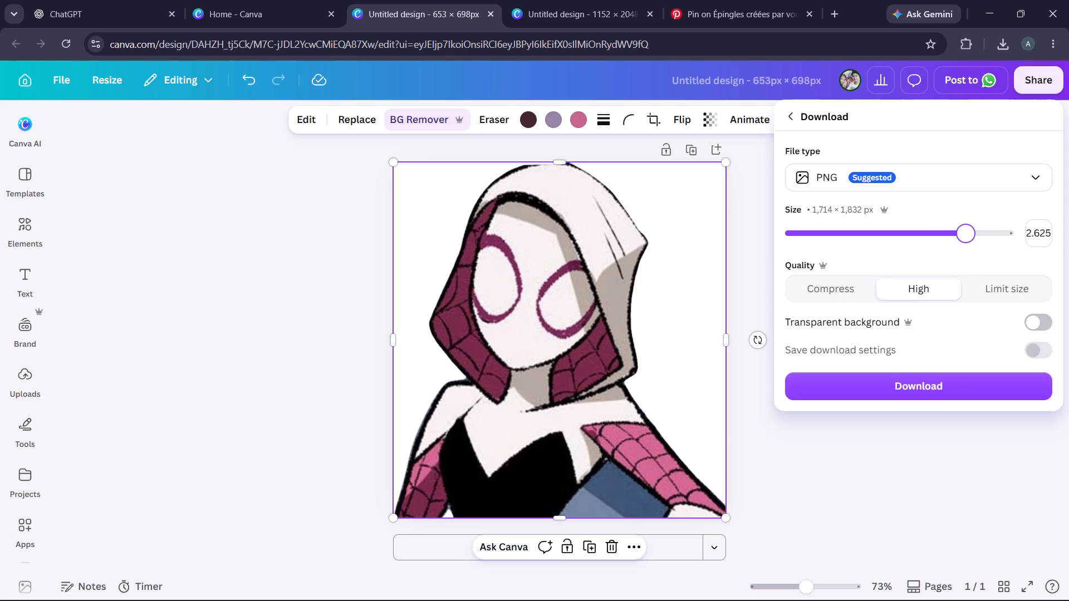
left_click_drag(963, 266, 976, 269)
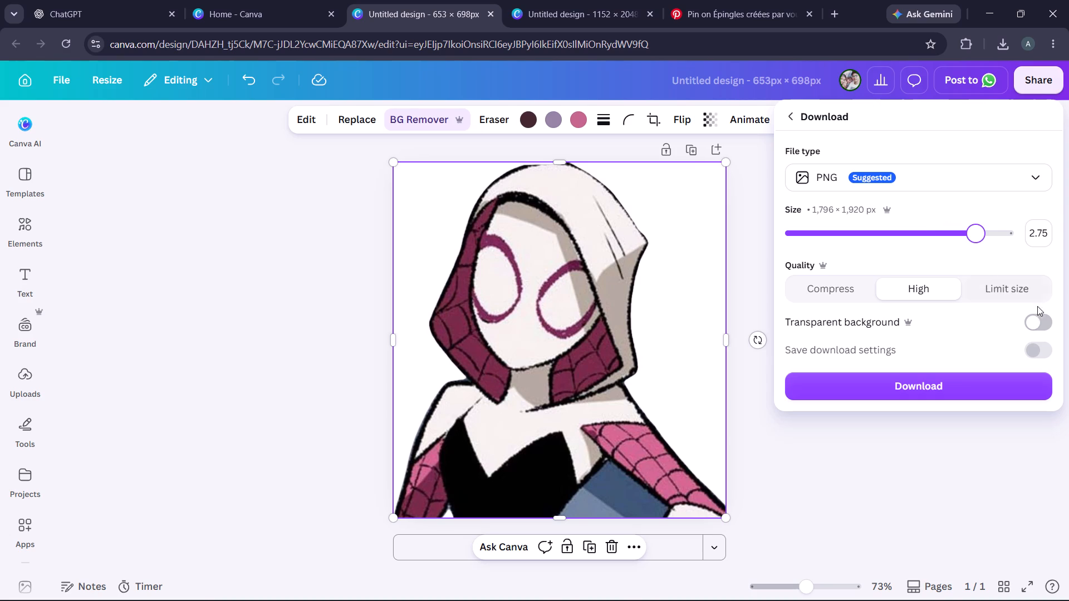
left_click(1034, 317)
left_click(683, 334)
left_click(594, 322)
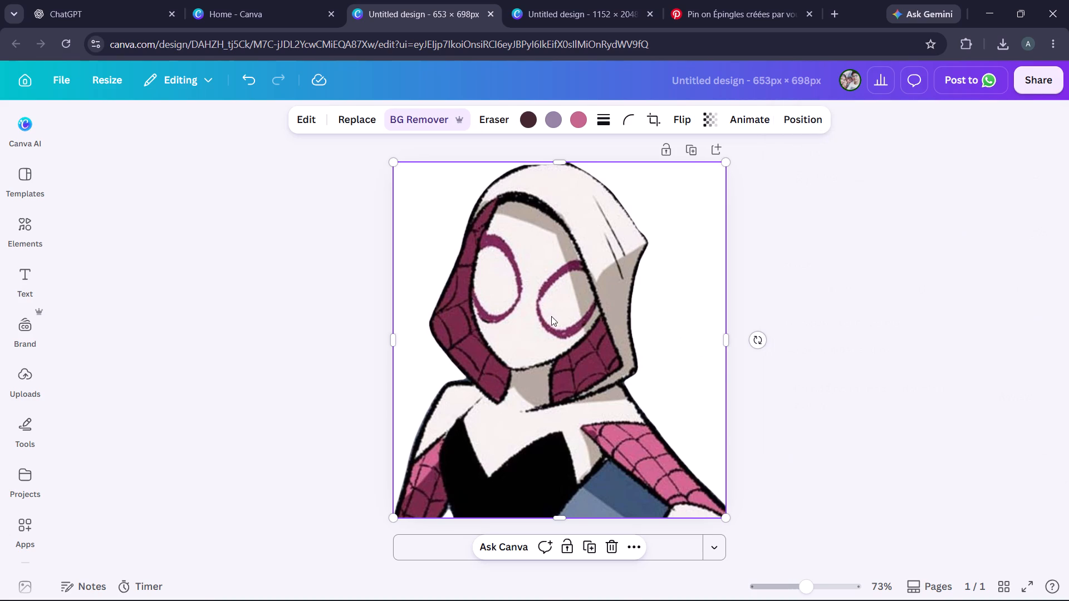
Download the Spider Women design as a high-quality PNG at size 2.75 with a transparent background and show the file in its folder.
left_click(550, 316)
left_click(1045, 78)
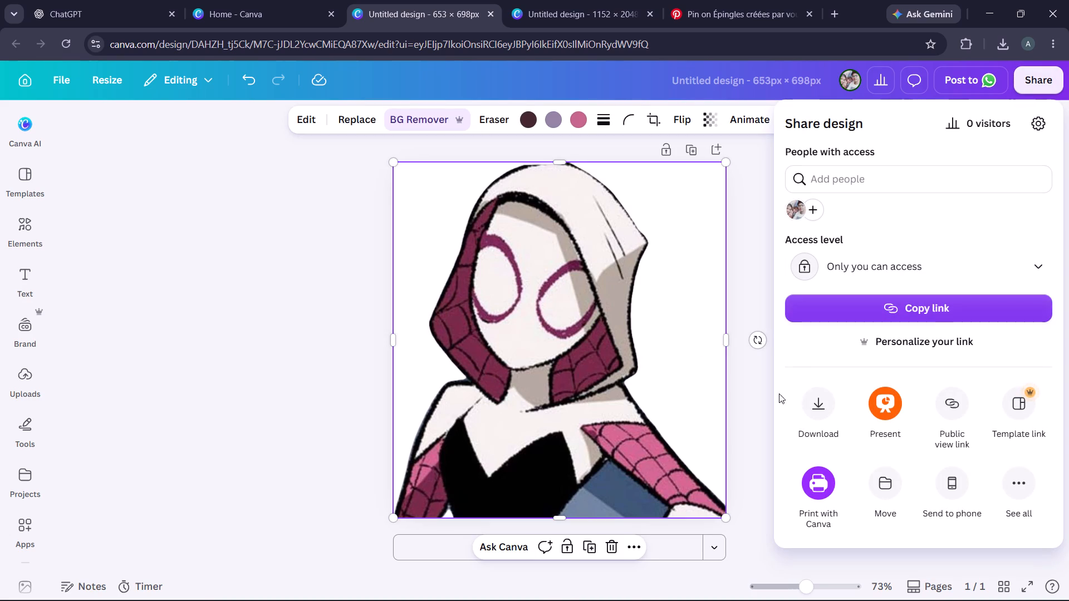
left_click(826, 405)
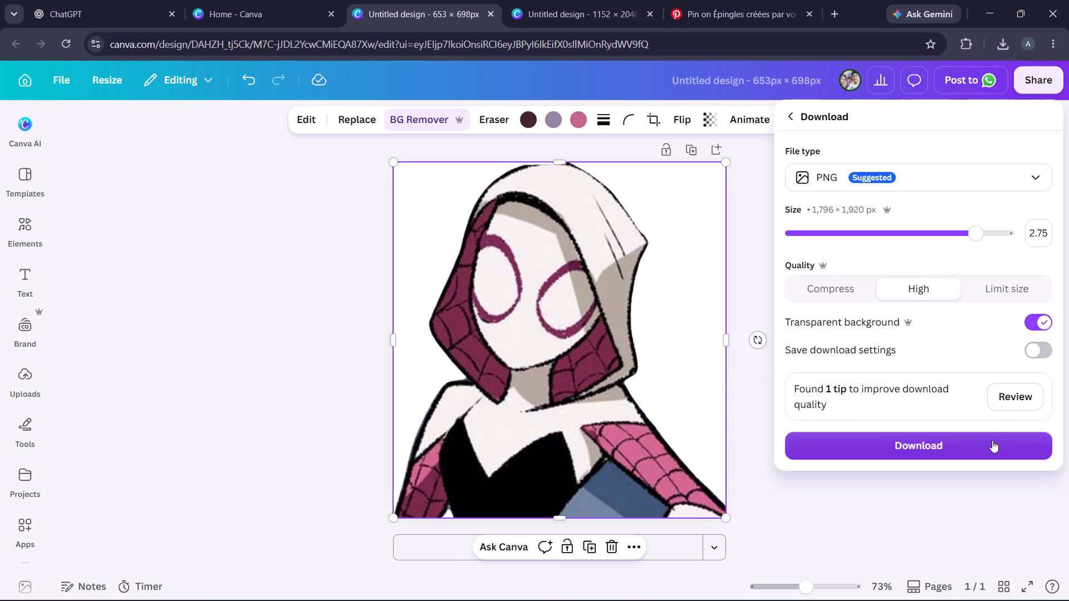
left_click(992, 440)
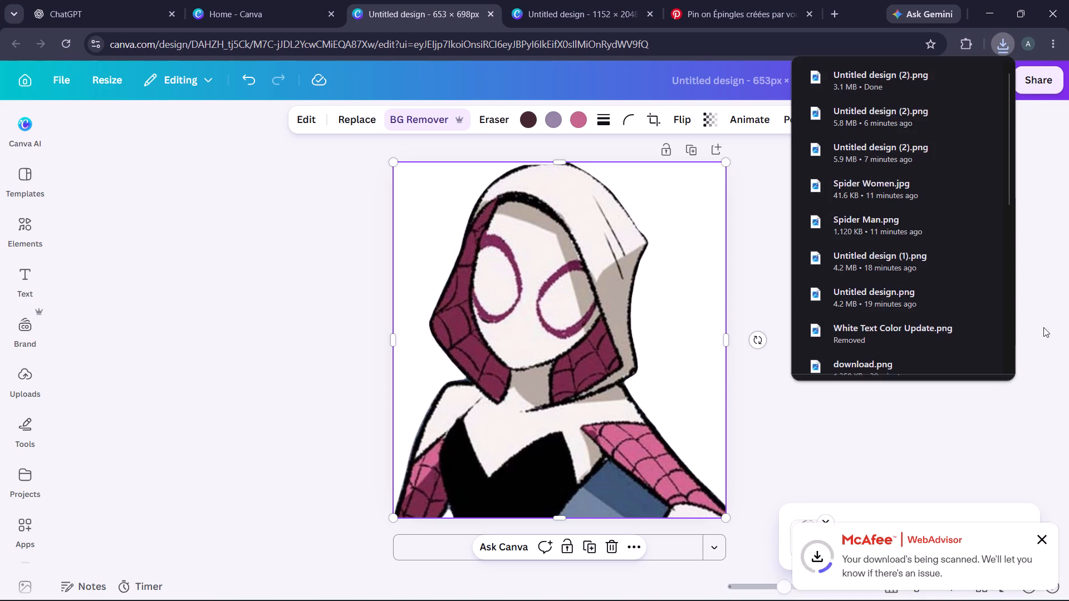
left_click(960, 77)
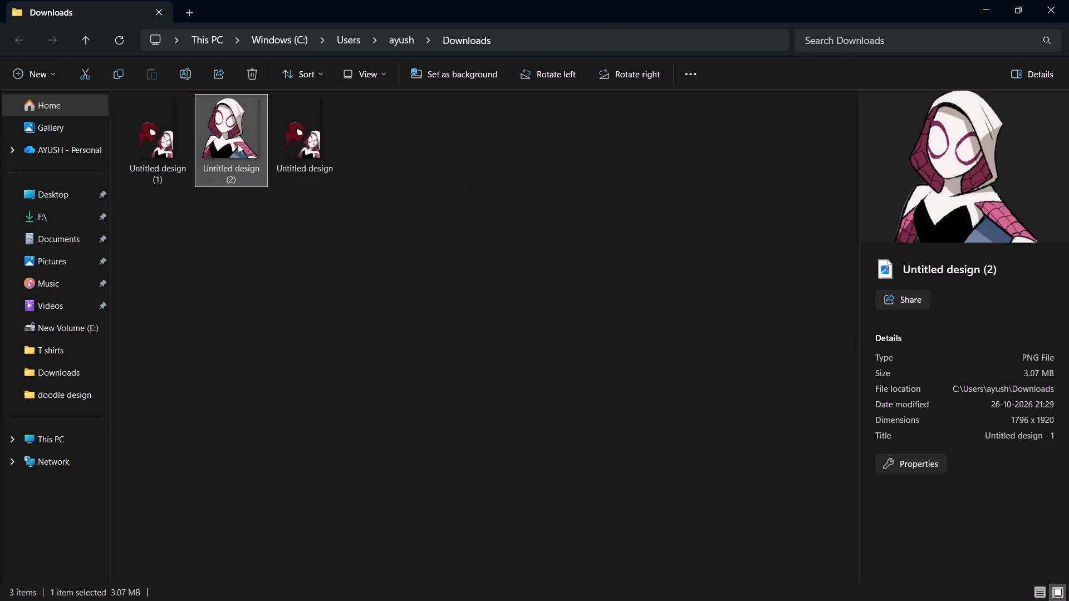
Rename the downloaded Untitled design (2) image as Spider Women.
right_click(238, 144)
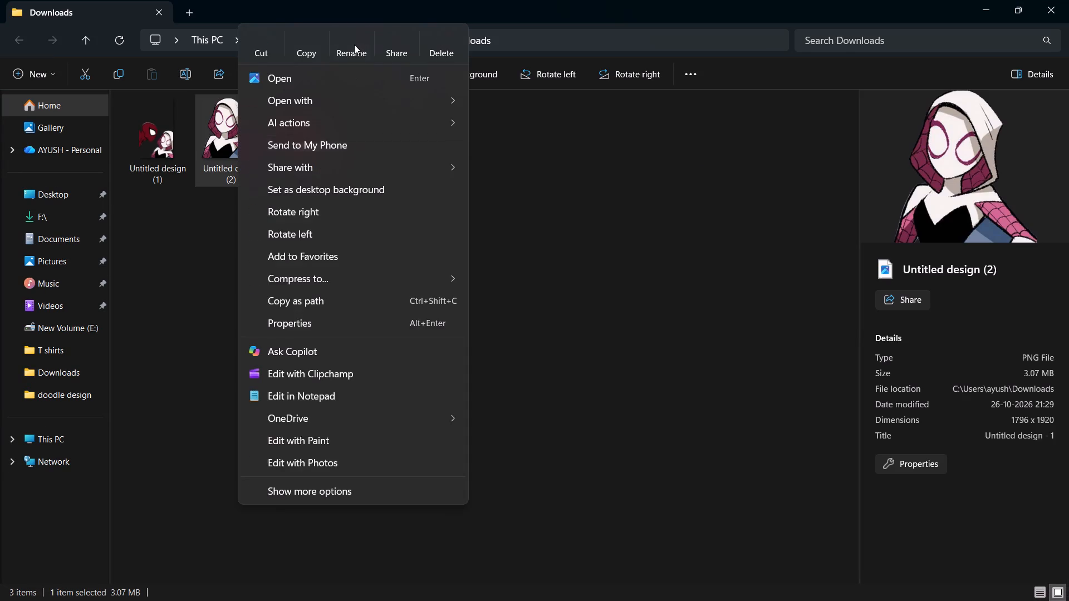
left_click(354, 45)
type("Spu")
key("BackSpace")
type("ider Wone")
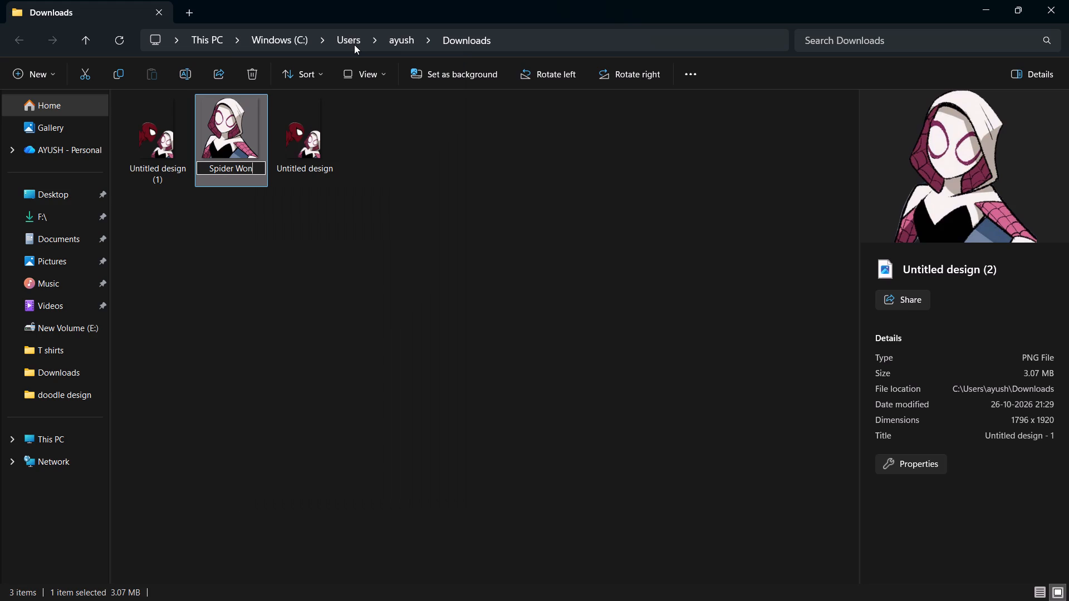
key("BackSpace")
key("BackSpace")
type("men")
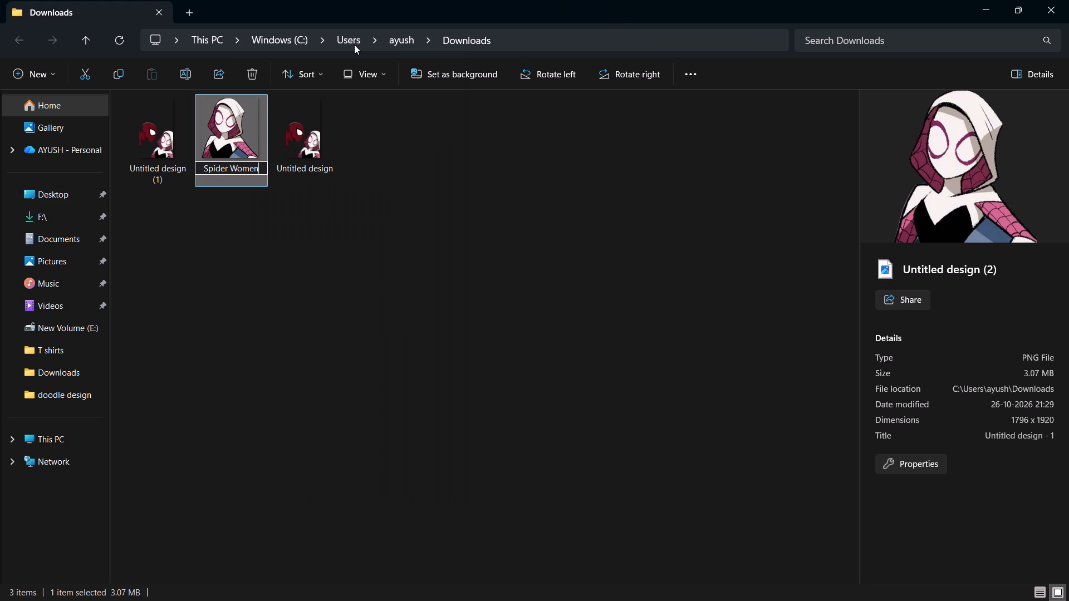
key("Return")
Move the Spider Women PNG from Downloads to the doodle design folder inside T shirts on New Volume (E:).
right_click(223, 149)
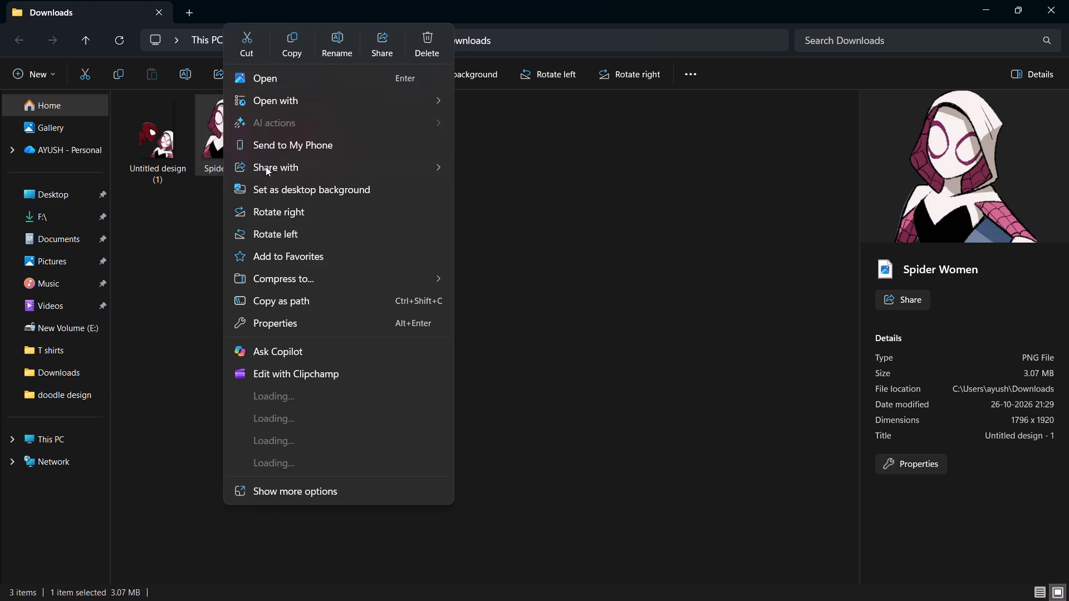
left_click(239, 35)
left_click(238, 41)
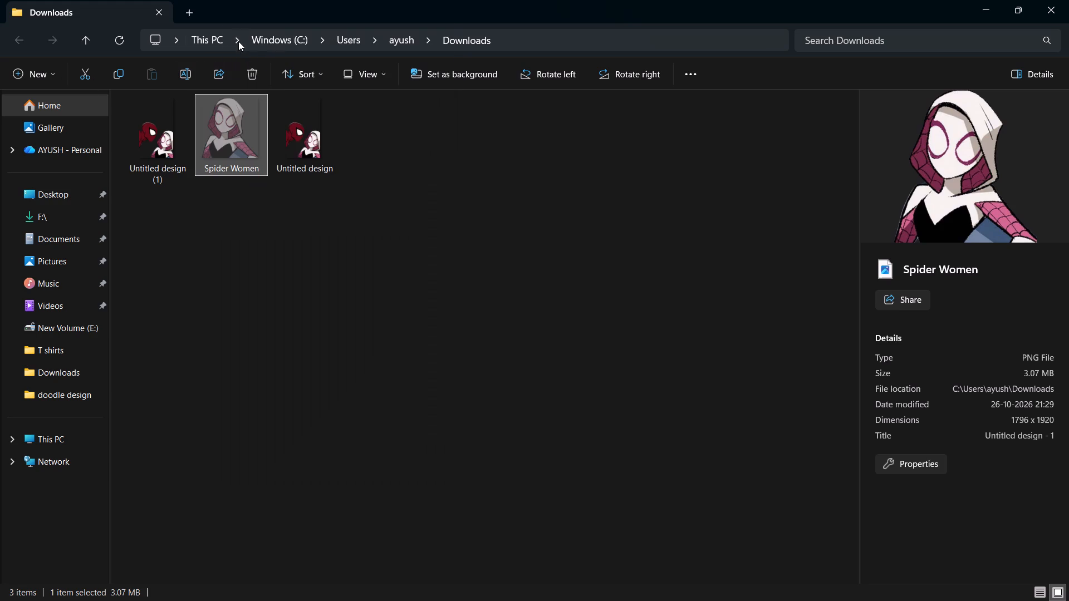
left_click(34, 445)
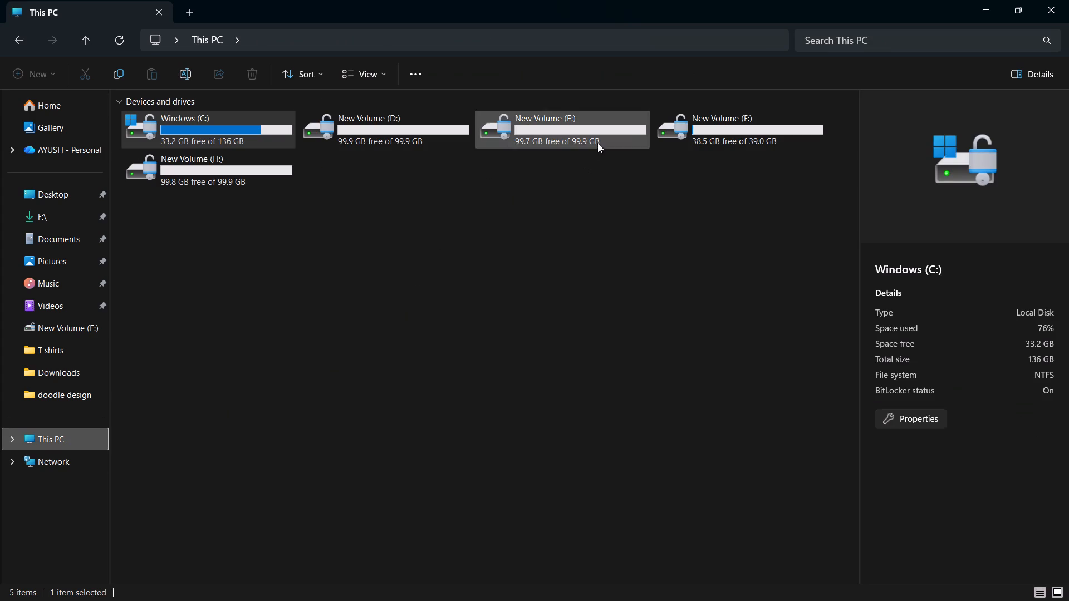
double_click(597, 142)
double_click(590, 152)
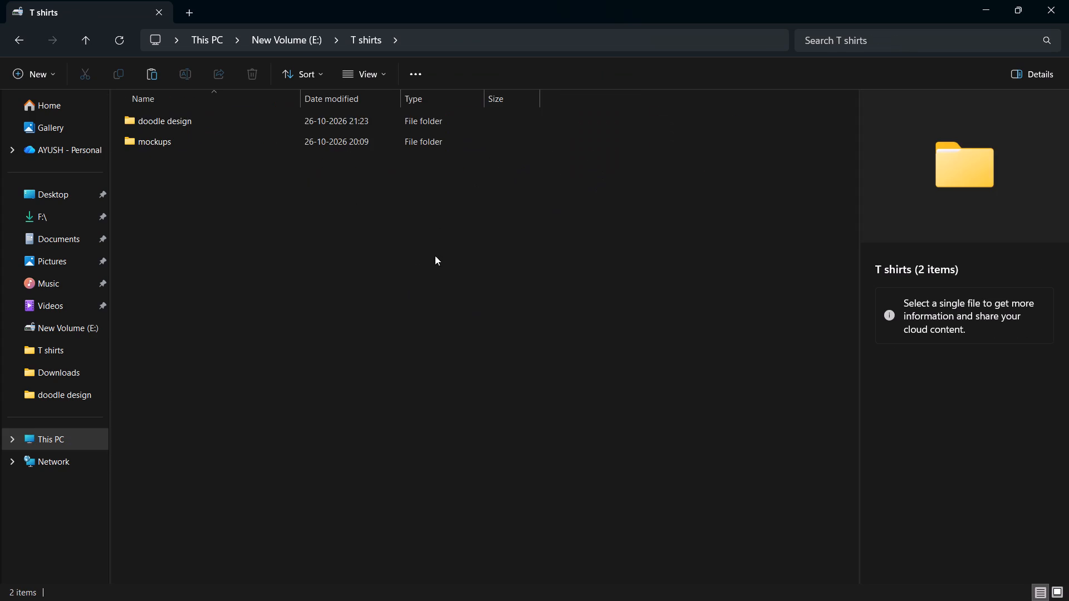
double_click(208, 114)
right_click(371, 344)
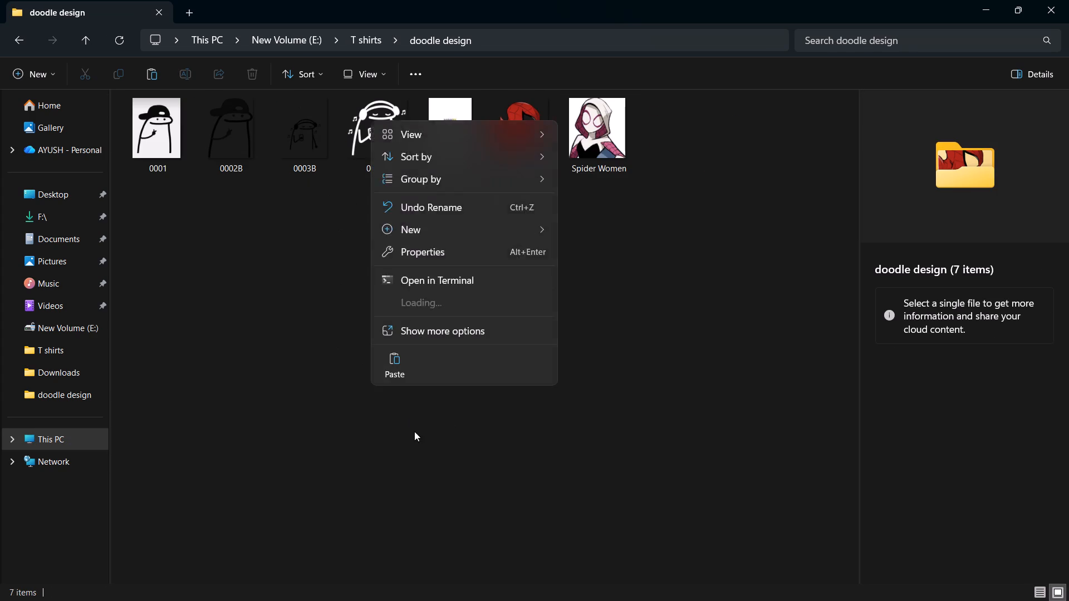
left_click(394, 369)
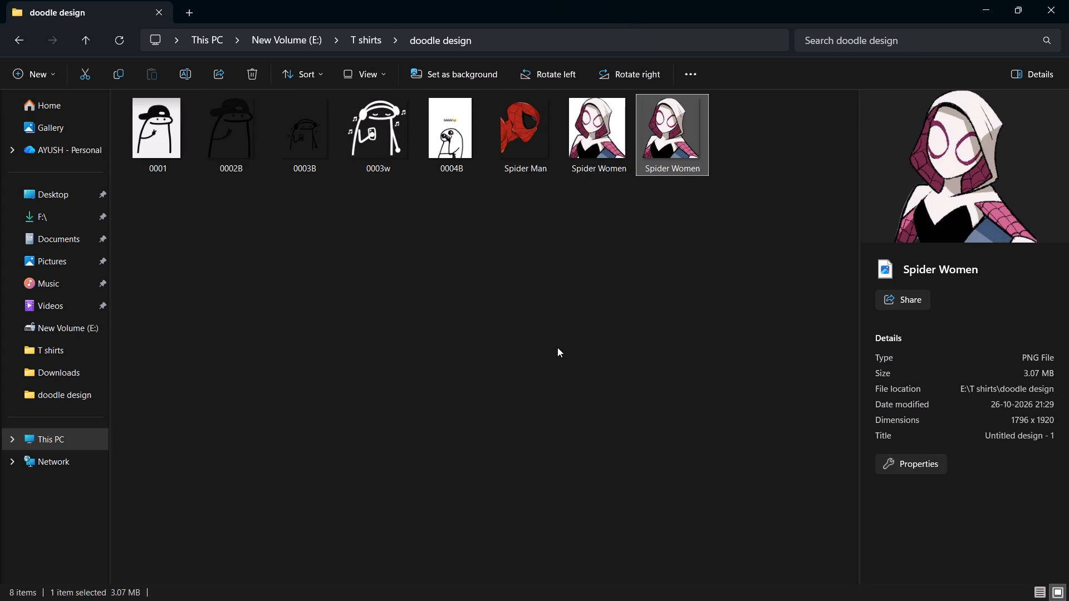
Delete the original Spider Women JPG with the white background from the doodle design folder and minimise the file window.
left_click(595, 152)
left_click(256, 77)
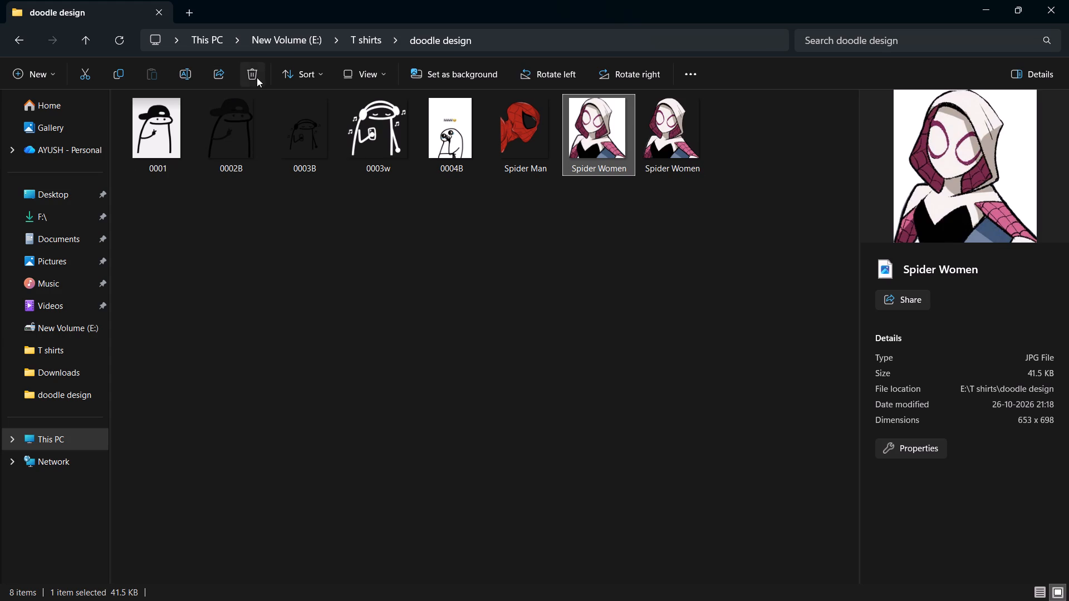
left_click(988, 9)
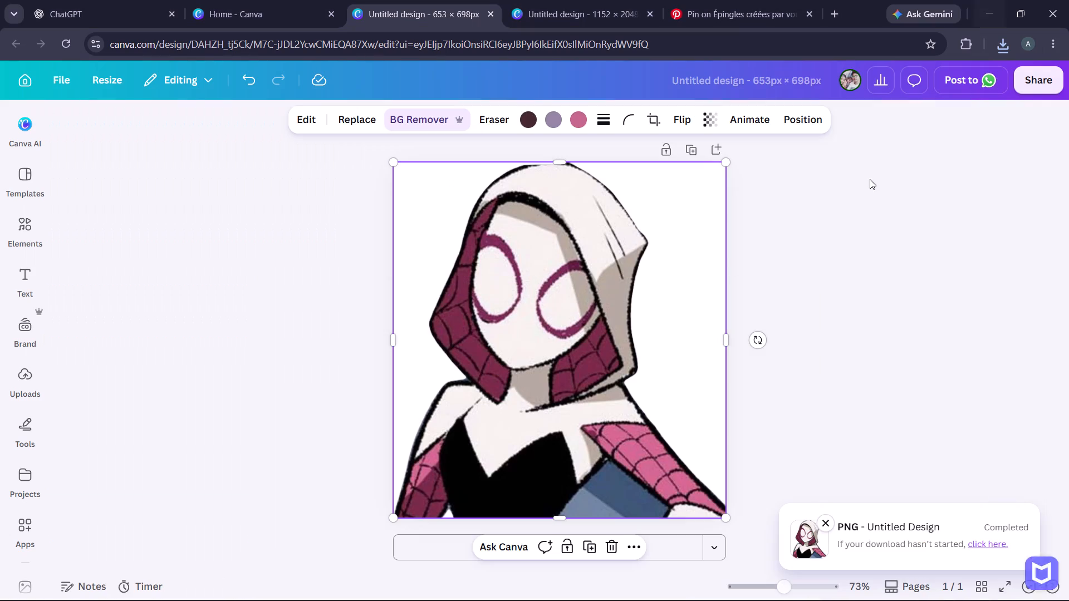
Switch to Printrove and examine the saved Spider-Man Edition for Him product in the Product Library, including its variants and colours.
left_click(755, 583)
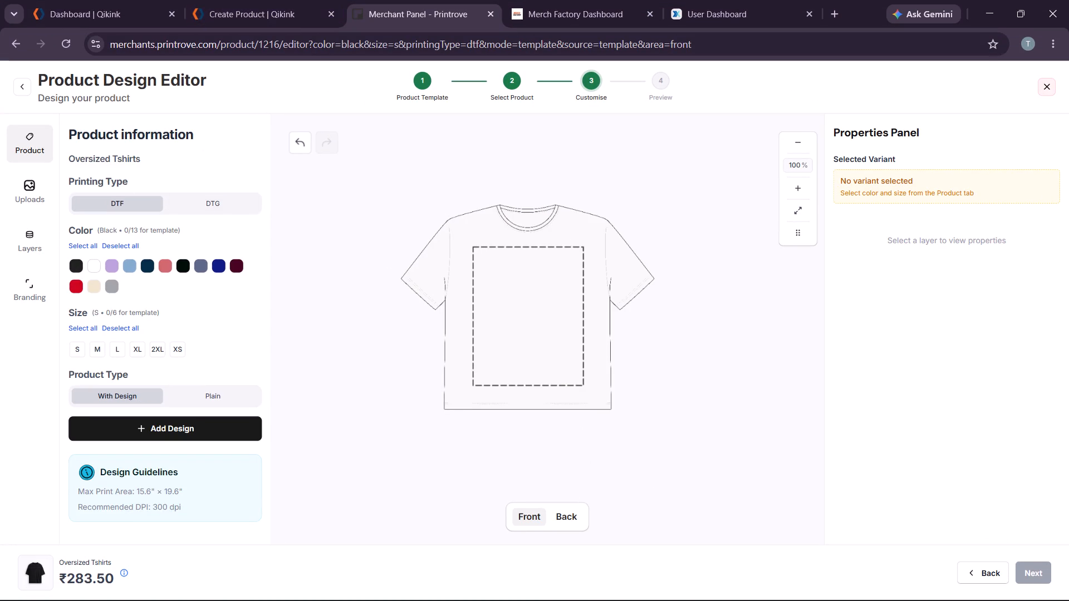
left_click(24, 87)
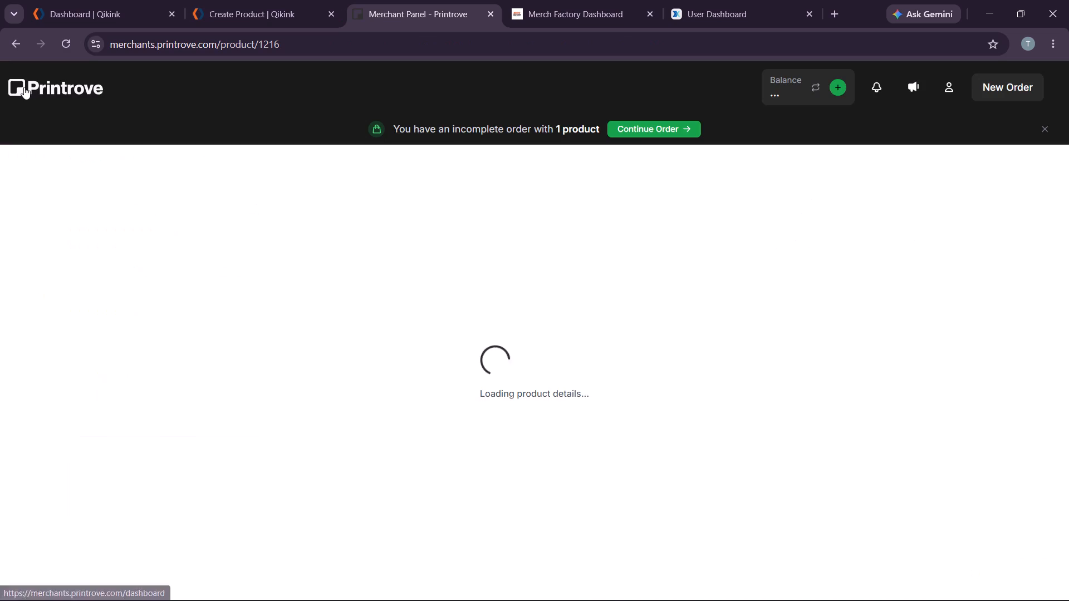
scroll(341, 335, "down", 1)
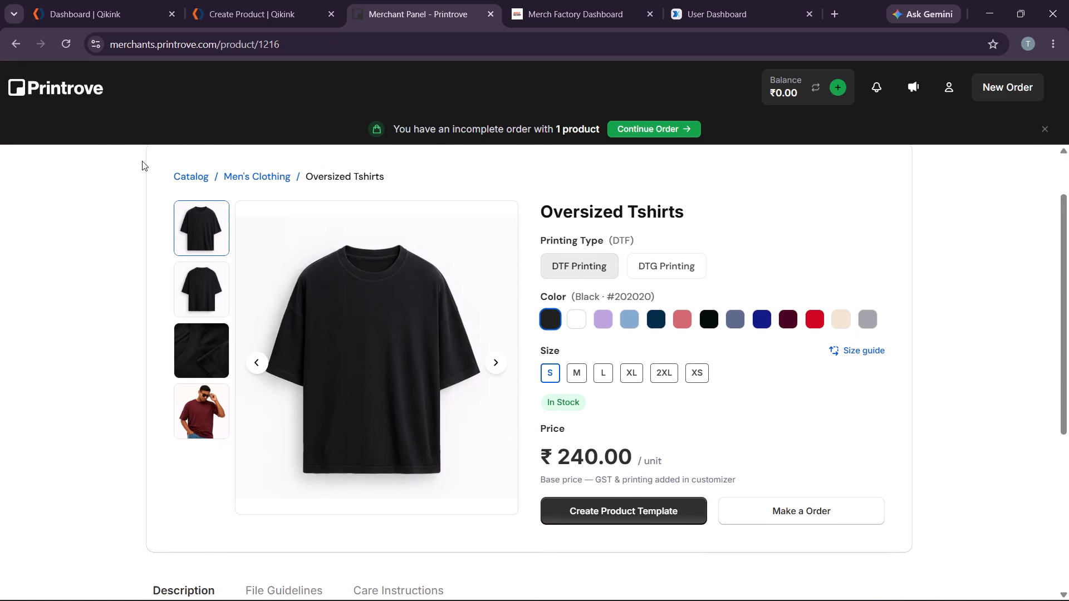
scroll(166, 173, "up", 3)
left_click(155, 180)
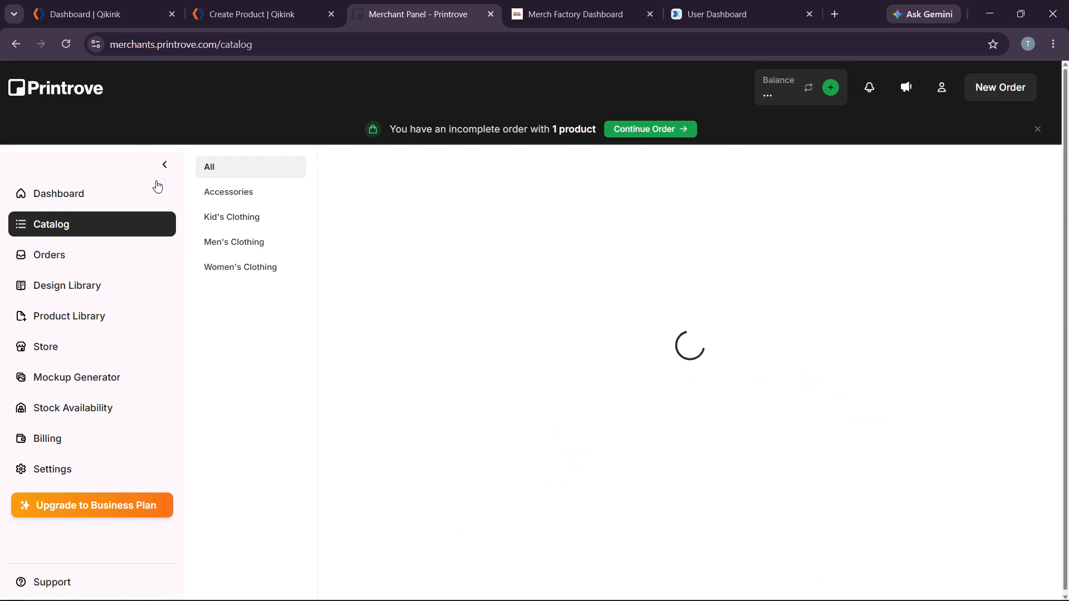
left_click(87, 313)
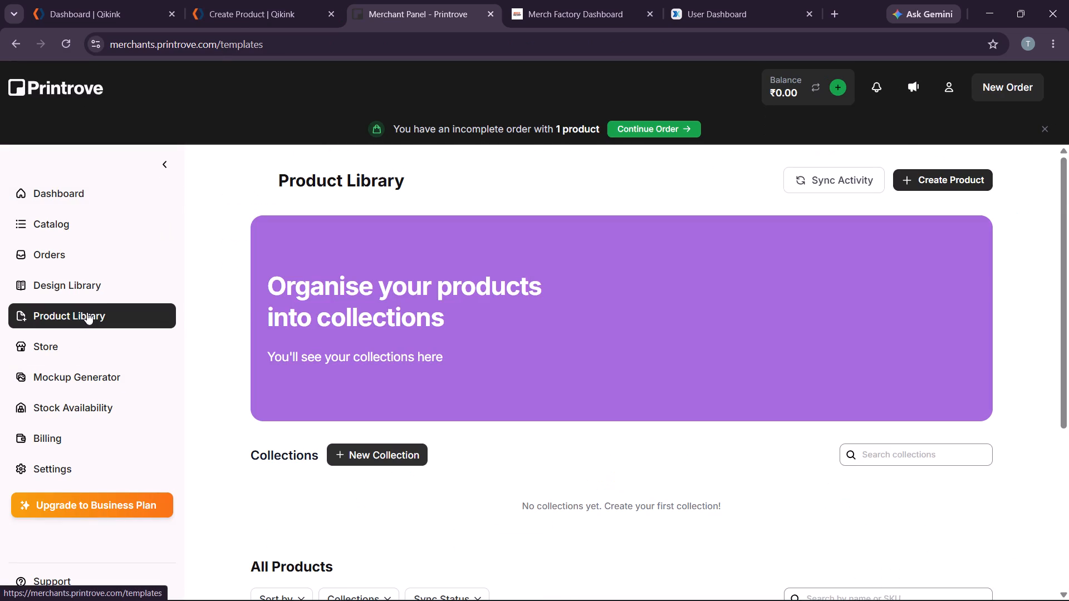
scroll(326, 384, "down", 5)
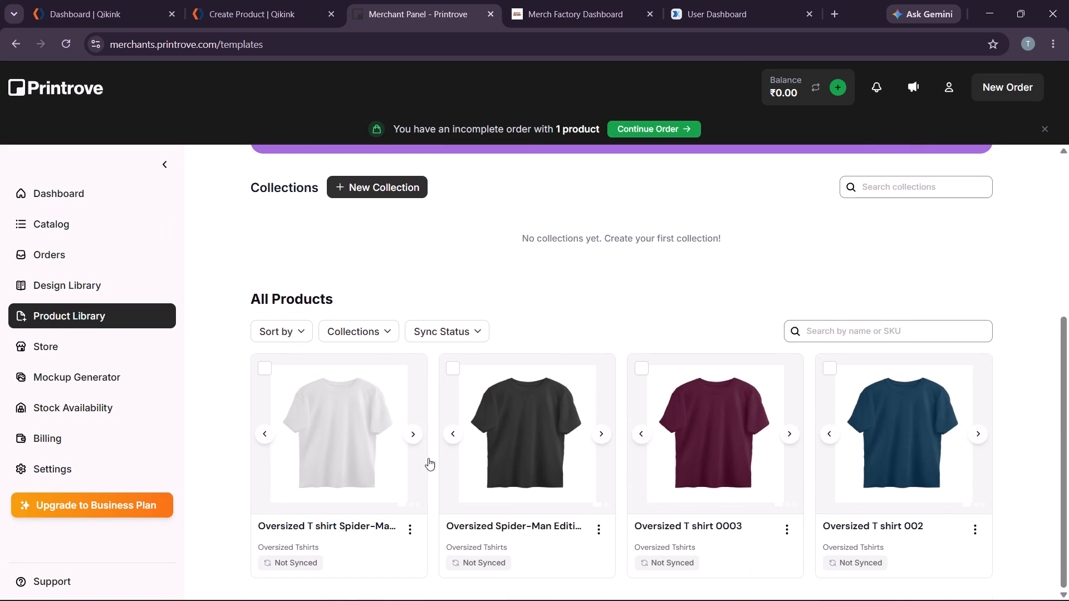
left_click(364, 490)
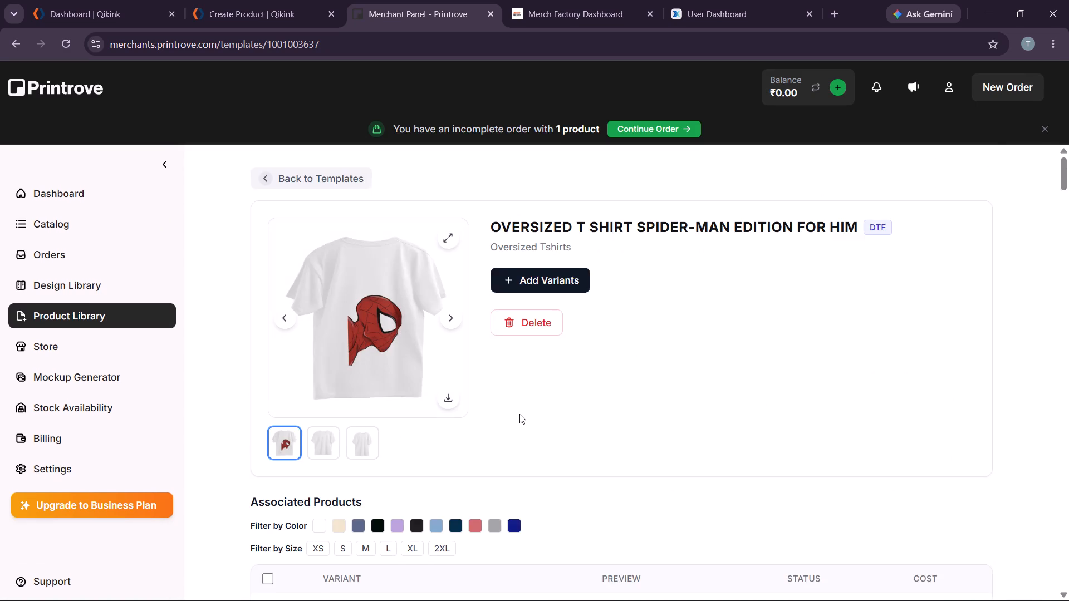
scroll(522, 419, "down", 2)
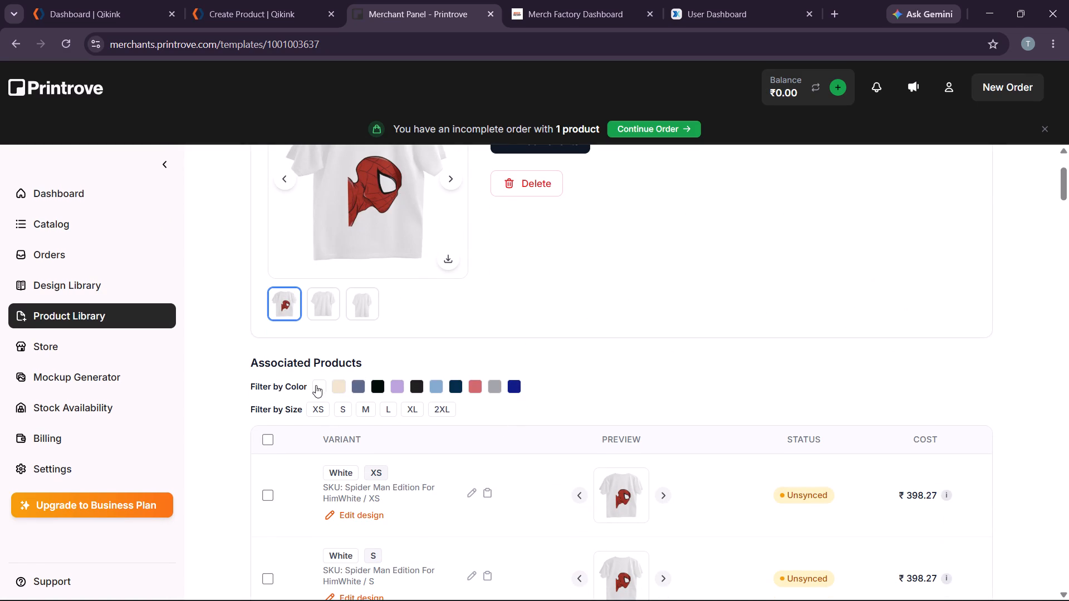
scroll(440, 326, "up", 2)
left_click(512, 280)
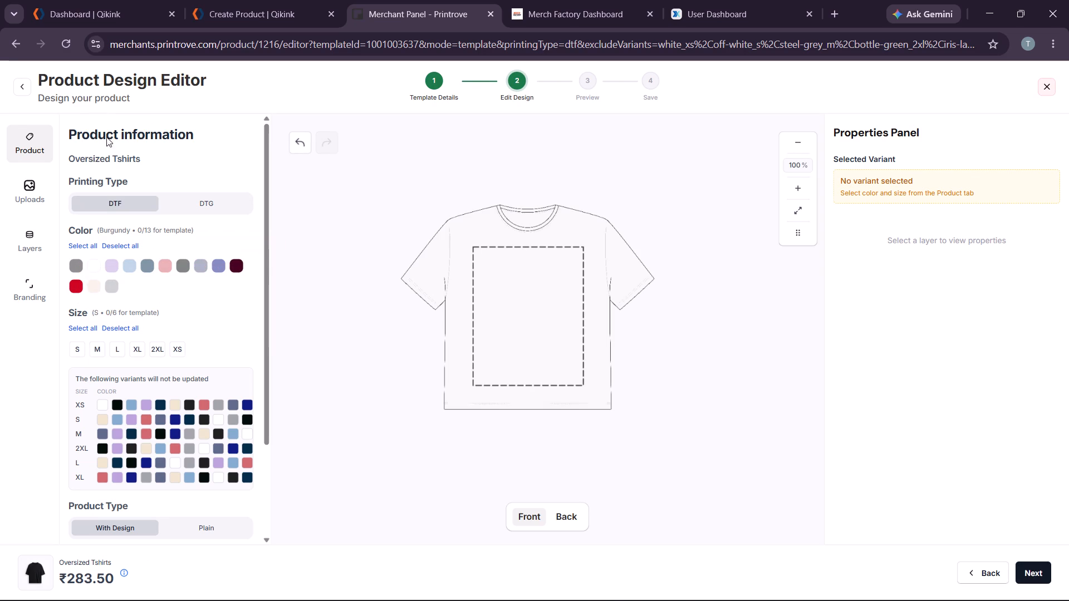
left_click(25, 86)
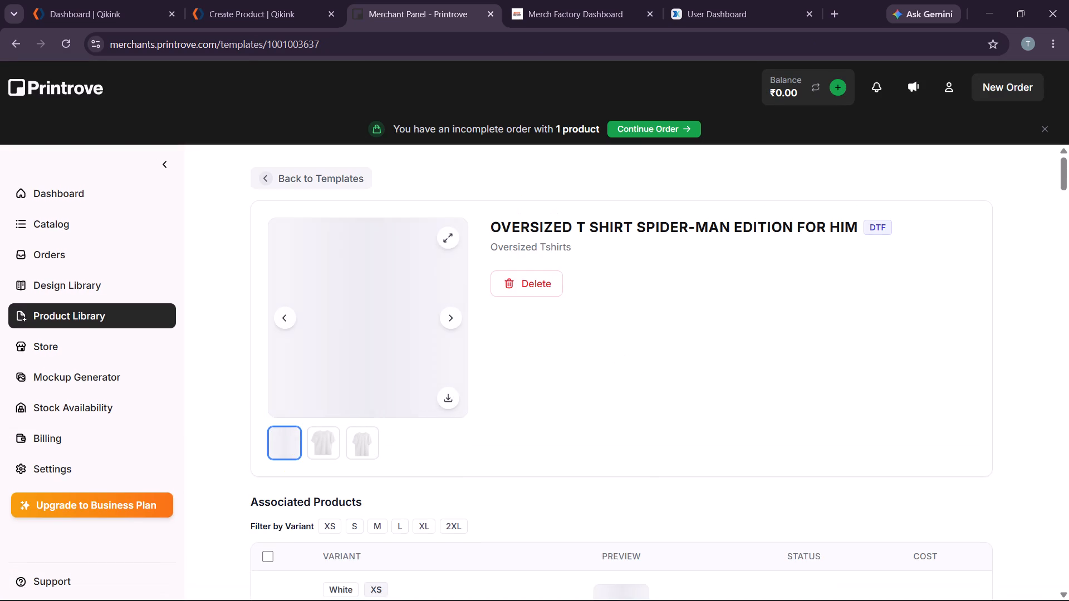
left_click(265, 178)
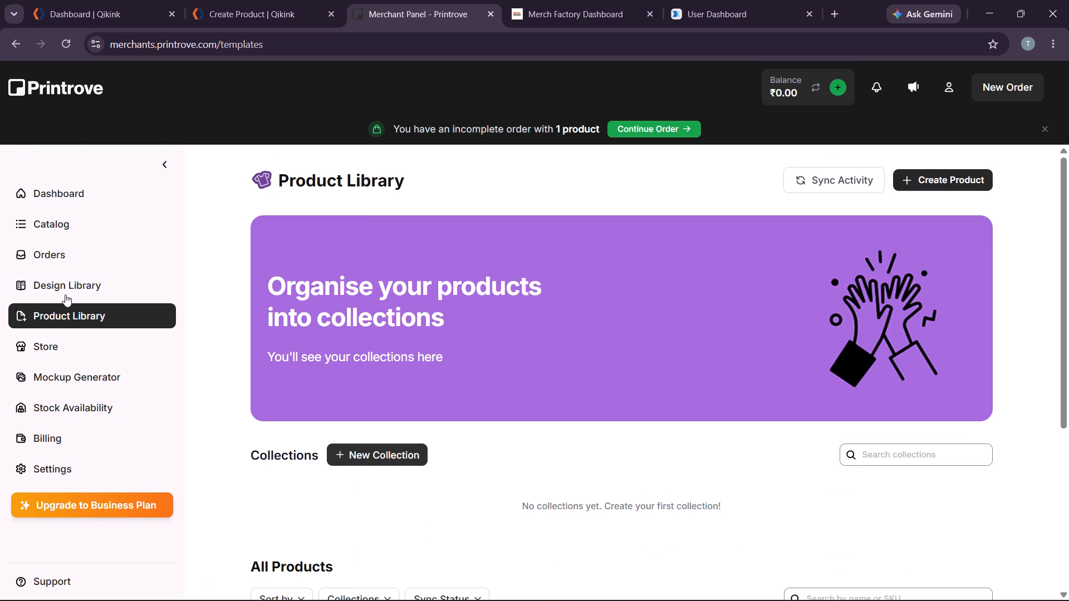
Start a new product template for Oversized Tshirts from the Men's Clothing catalog.
left_click(78, 224)
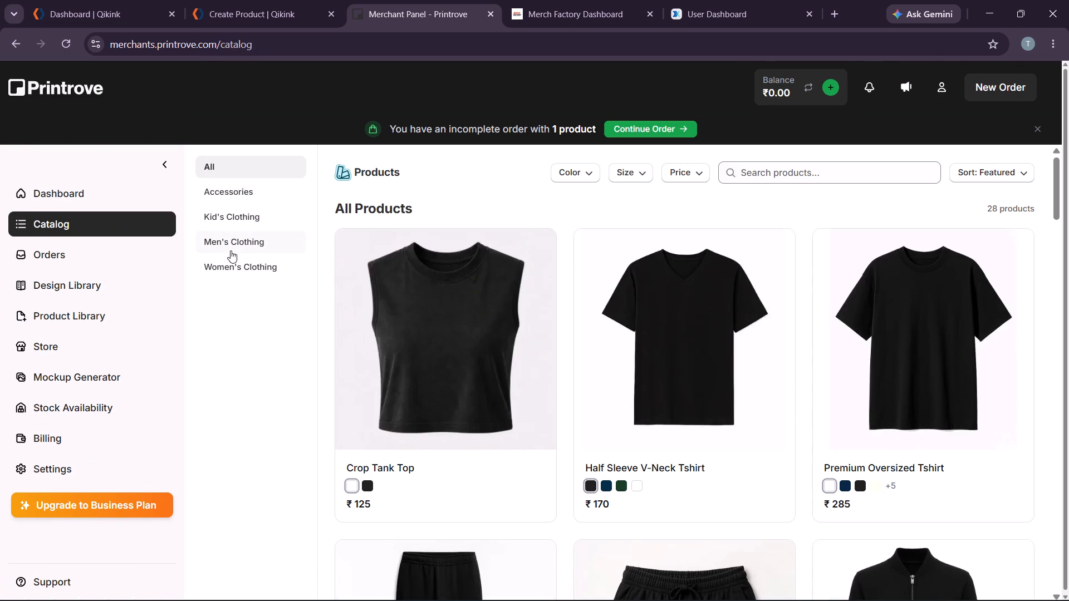
left_click(234, 248)
scroll(547, 387, "down", 12)
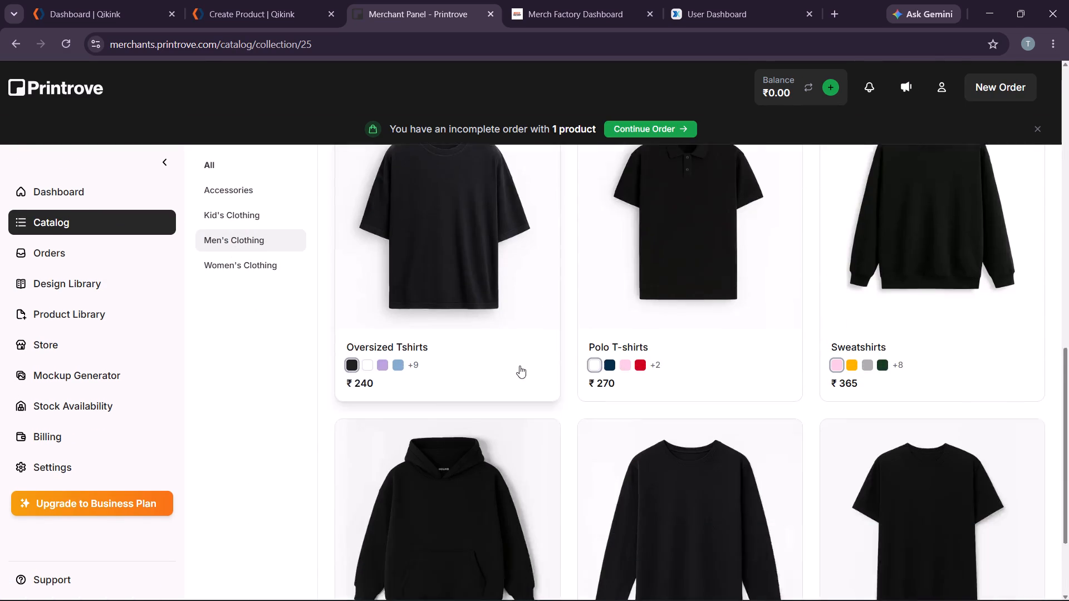
double_click(408, 183)
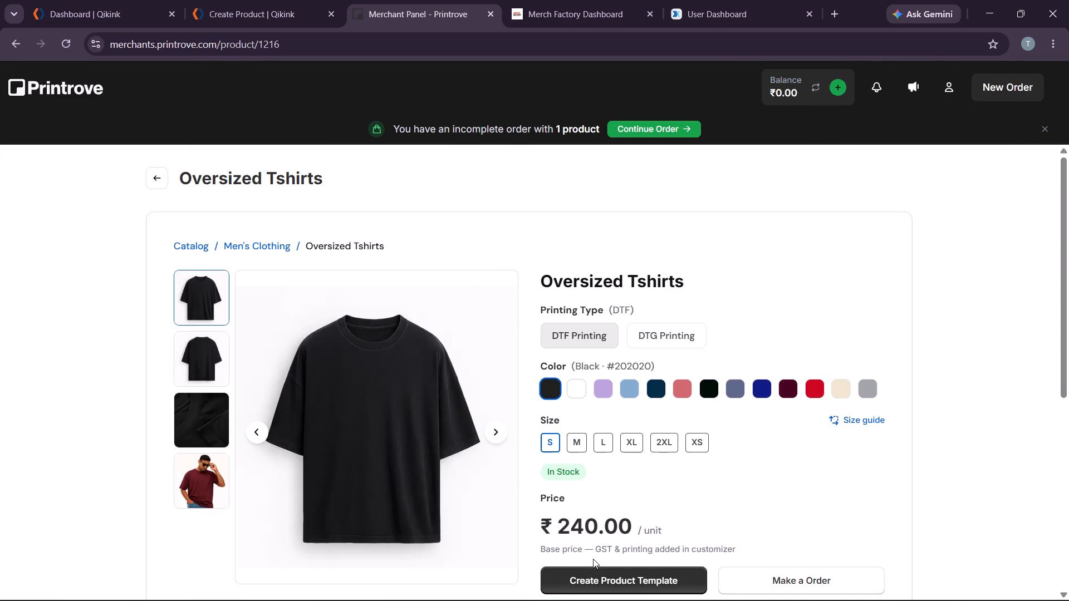
left_click(597, 572)
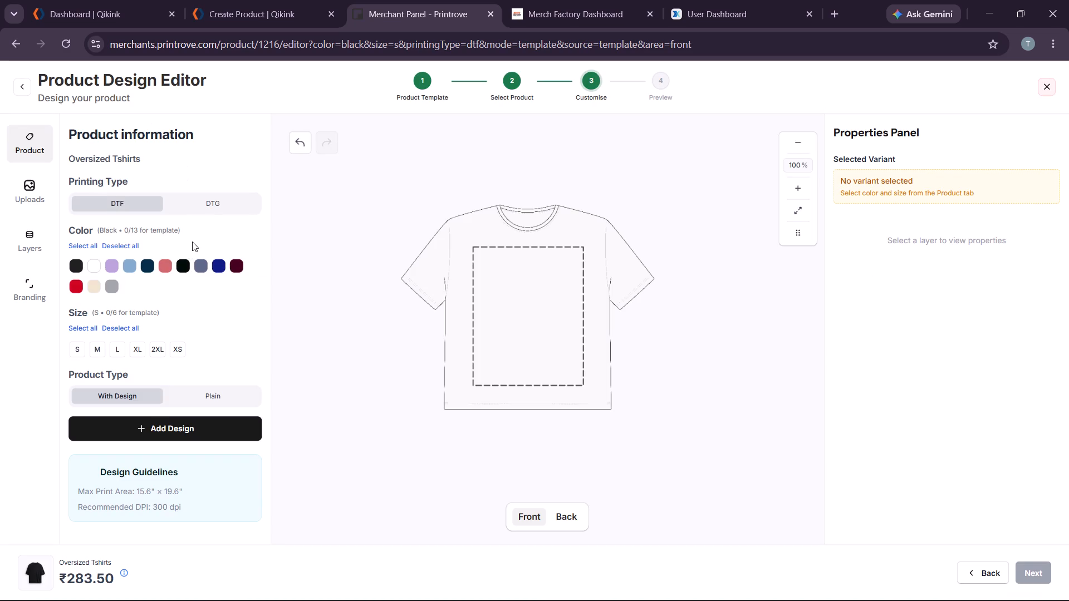
Include every colour except red and burgundy, and all sizes, in the product template.
left_click(88, 245)
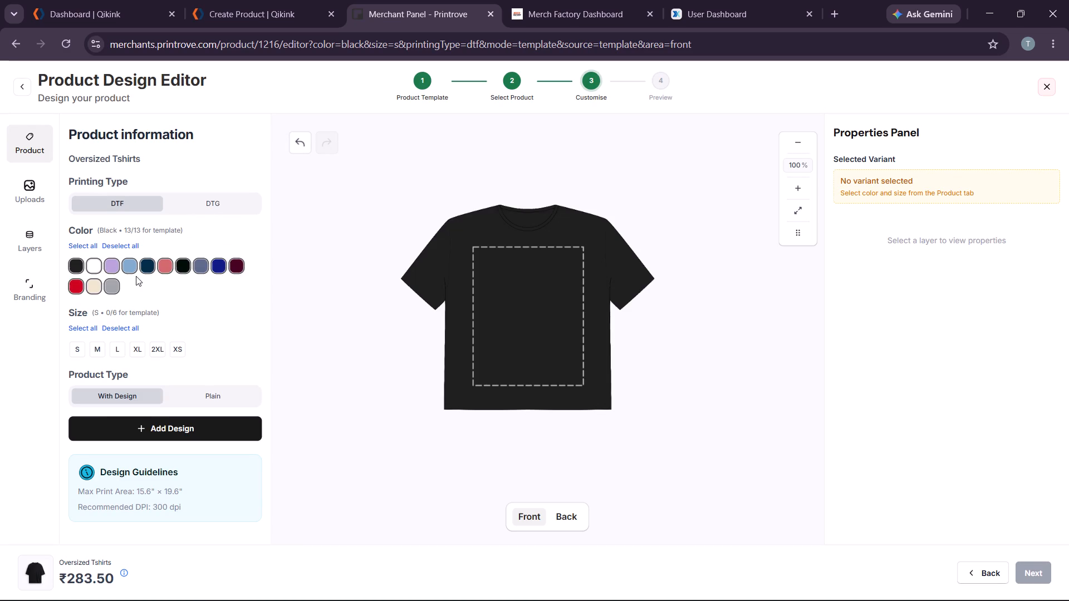
left_click(74, 285)
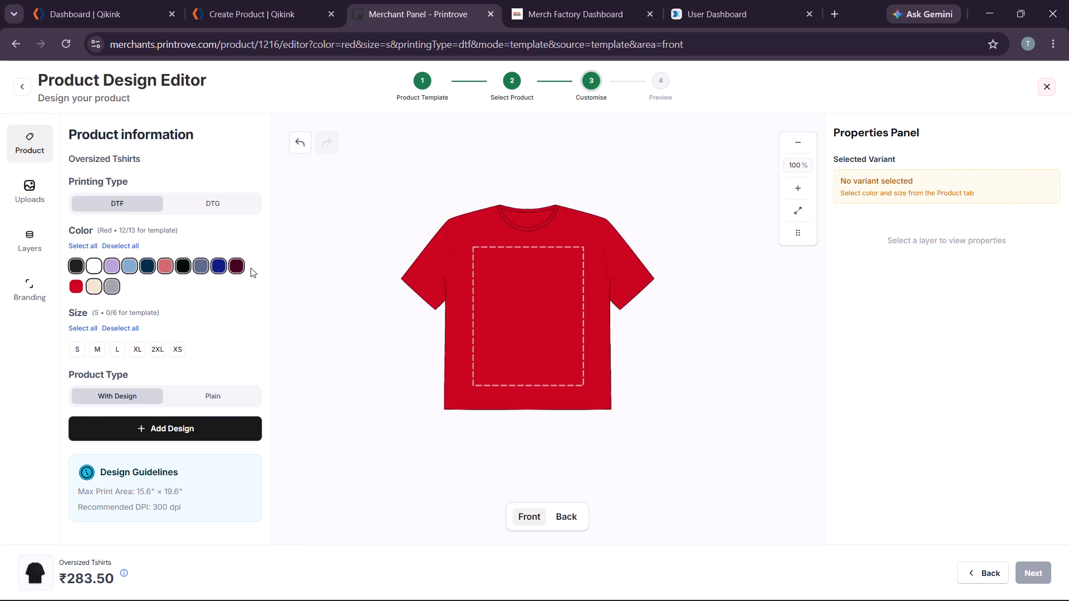
left_click(241, 264)
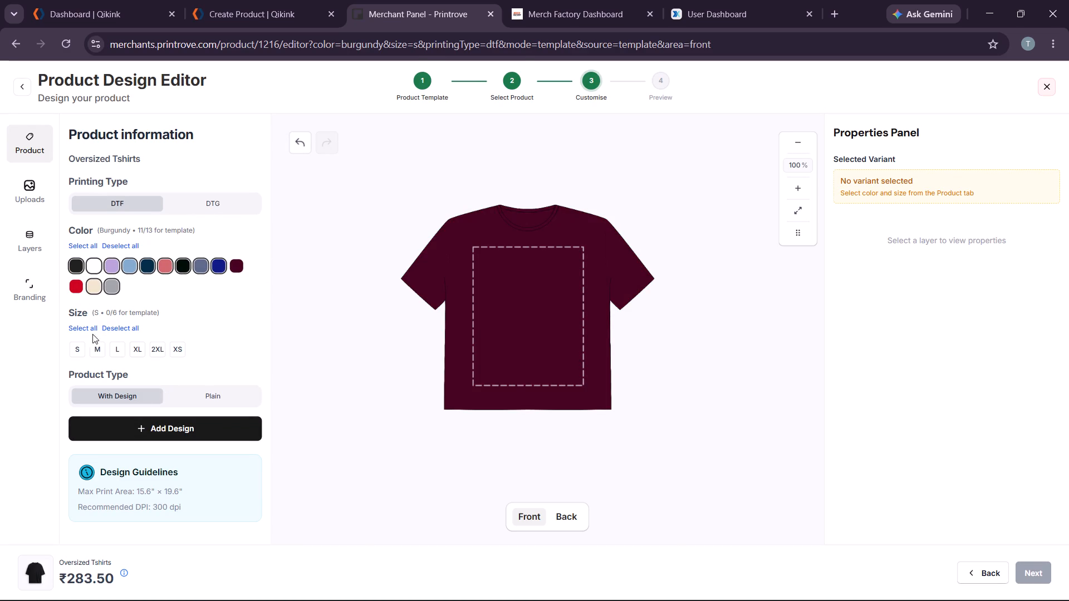
left_click(78, 331)
Show the T-shirt's back and upload the Spider Women PNG from the doodle design folder to the design files.
left_click(38, 187)
left_click(565, 515)
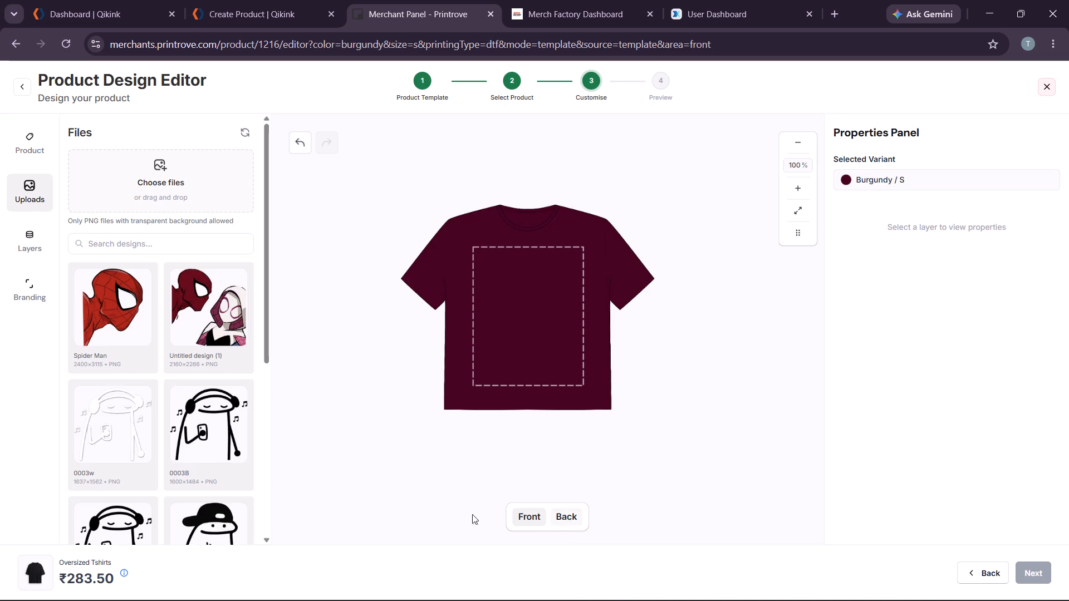
left_click(148, 197)
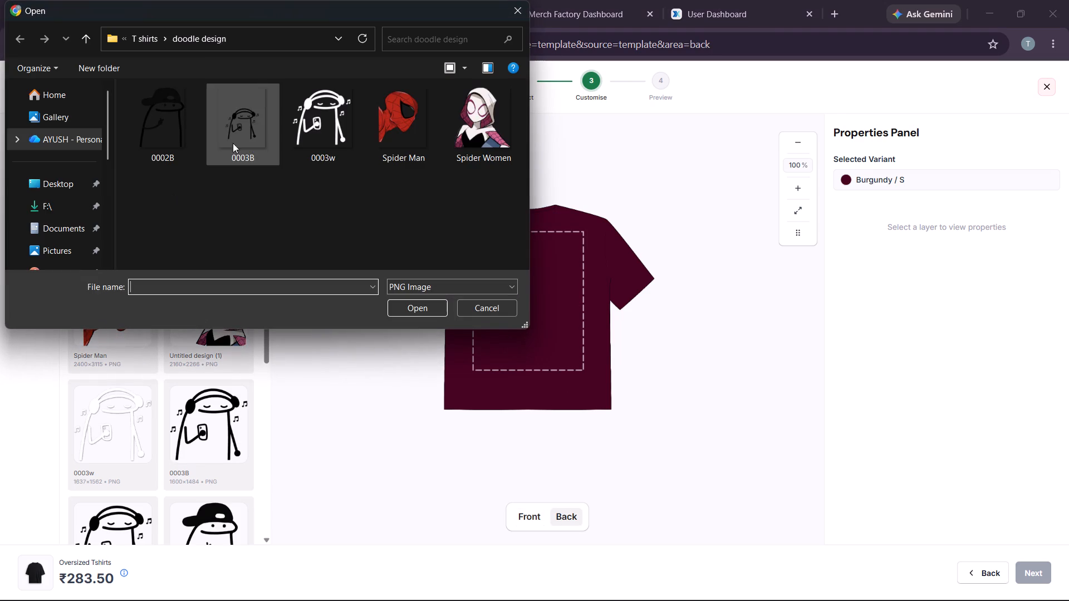
left_click(493, 134)
left_click(408, 309)
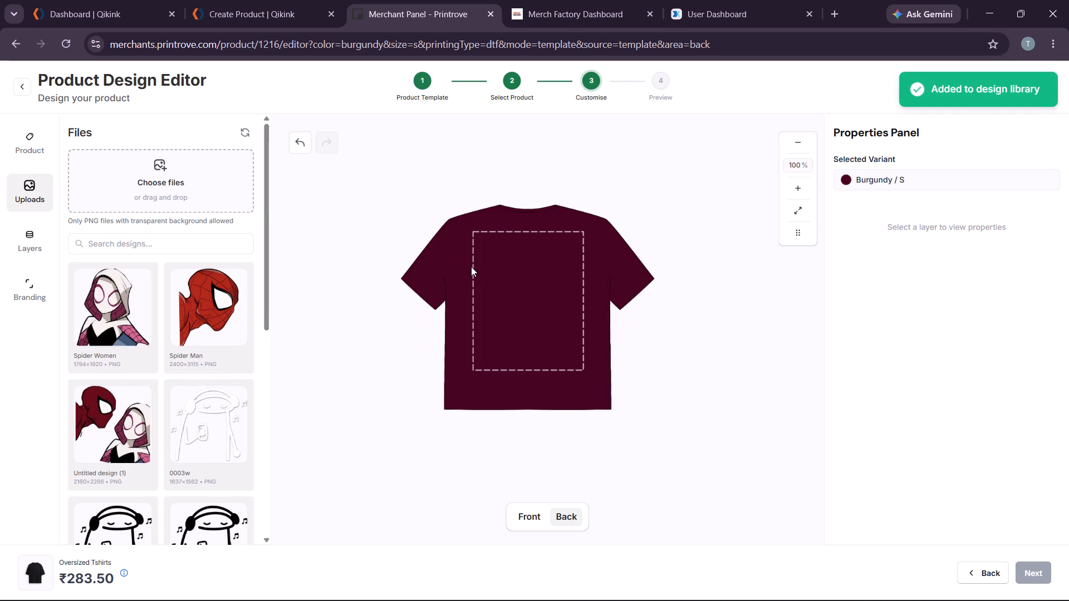
Switch the preview to the white variant, keeping white included in the template, and add the Spider Women design to the back.
left_click(16, 142)
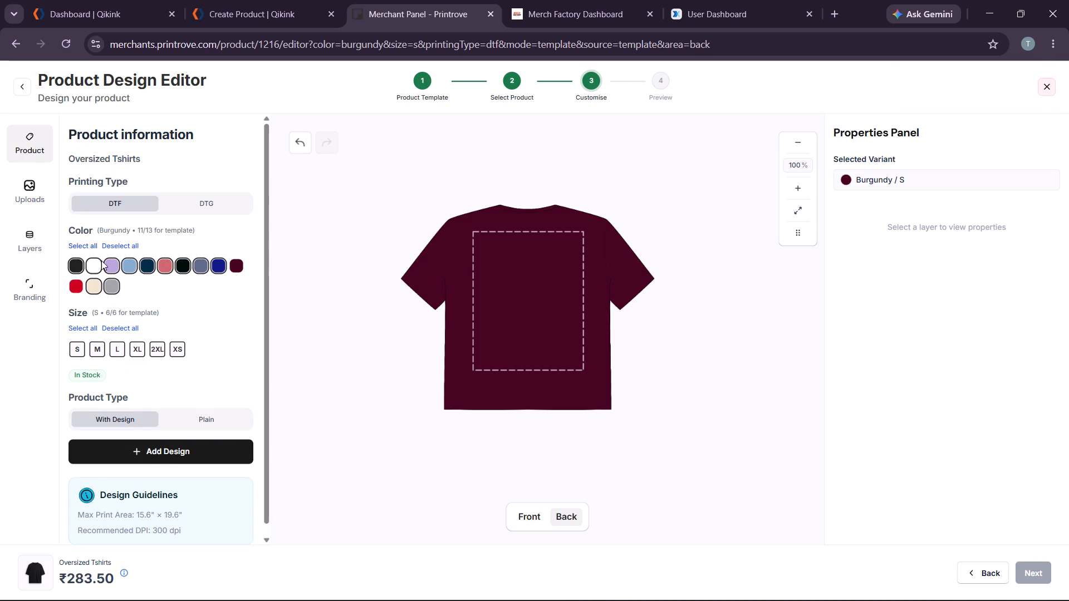
left_click(94, 265)
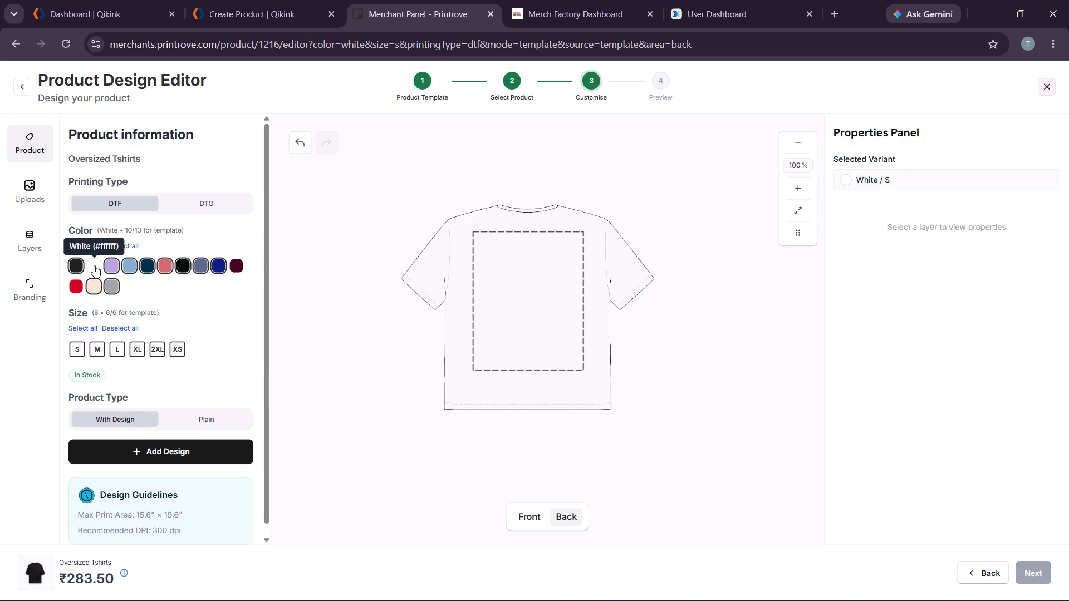
left_click(94, 265)
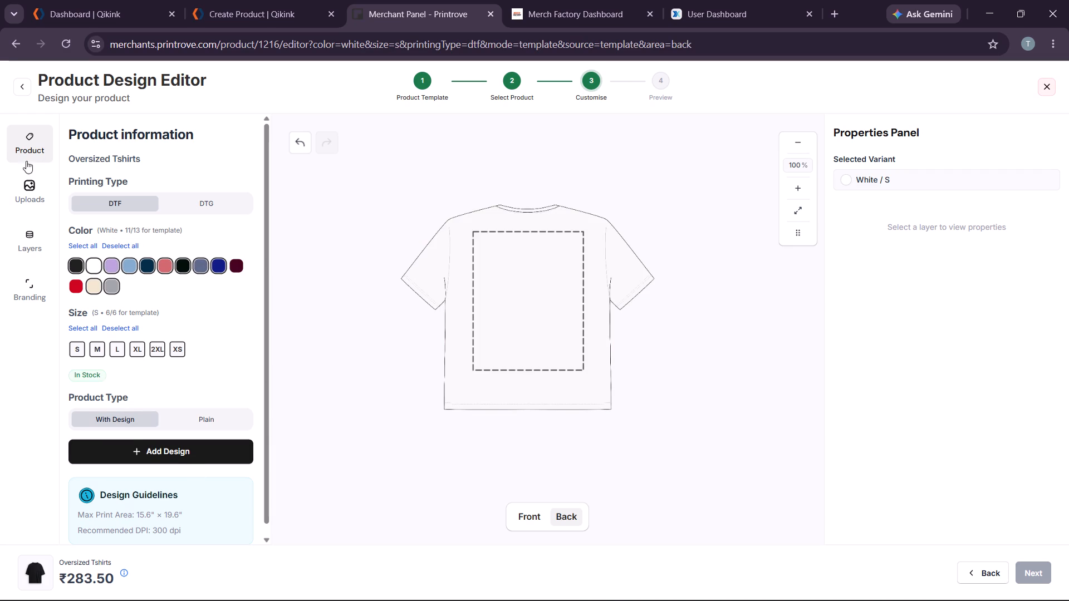
left_click(26, 180)
left_click(104, 316)
left_click(640, 375)
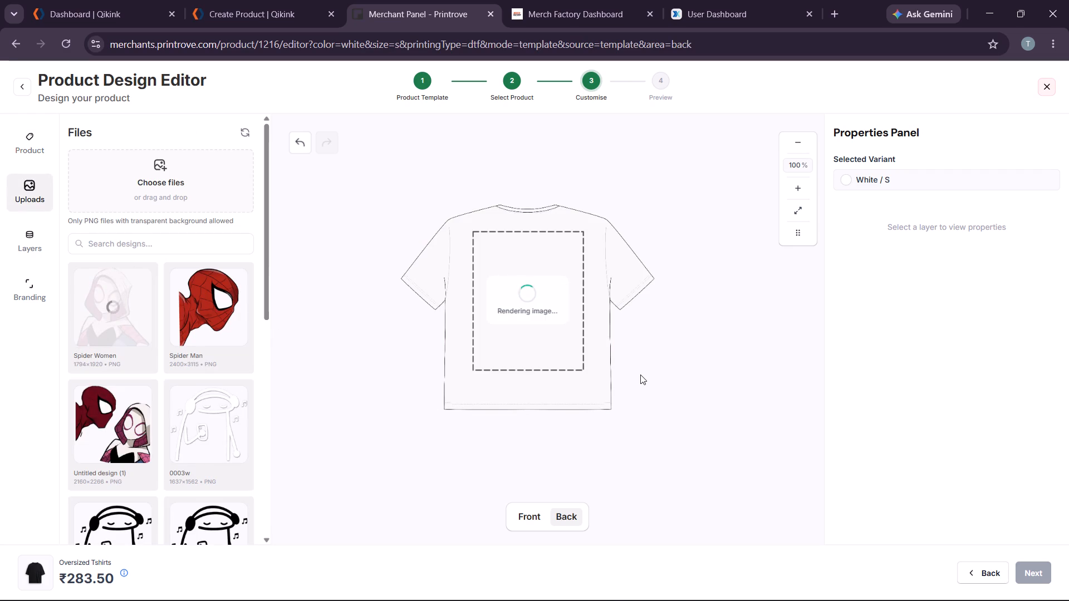
left_click(548, 287)
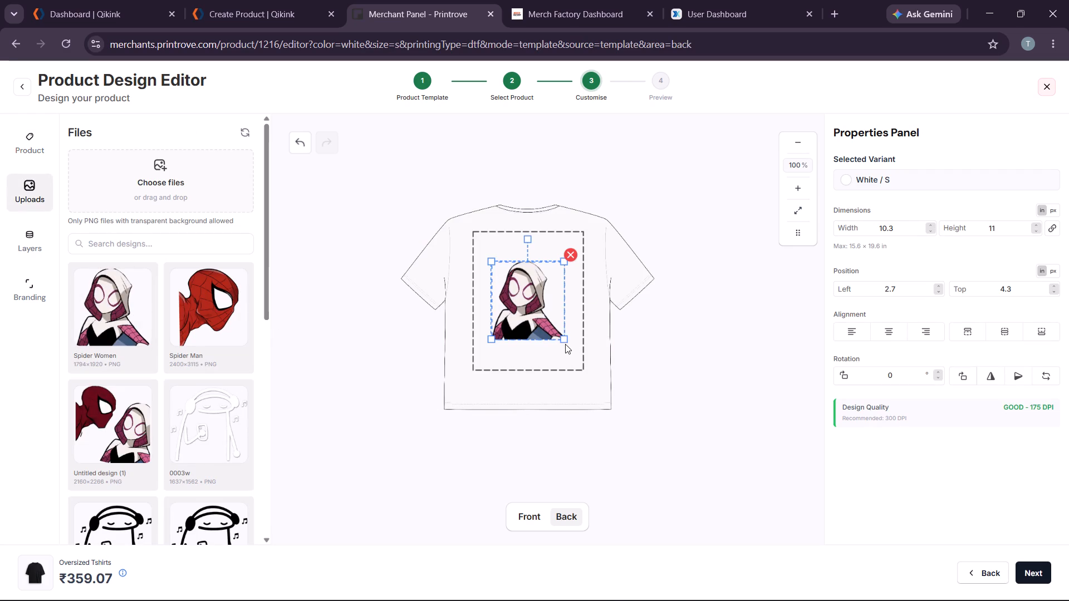
Enlarge the Spider Women design to about 12.4 × 13.3 in and move it to the print area's lower-left corner.
left_click(566, 344)
left_click(559, 330)
left_click_drag(563, 342, 573, 350)
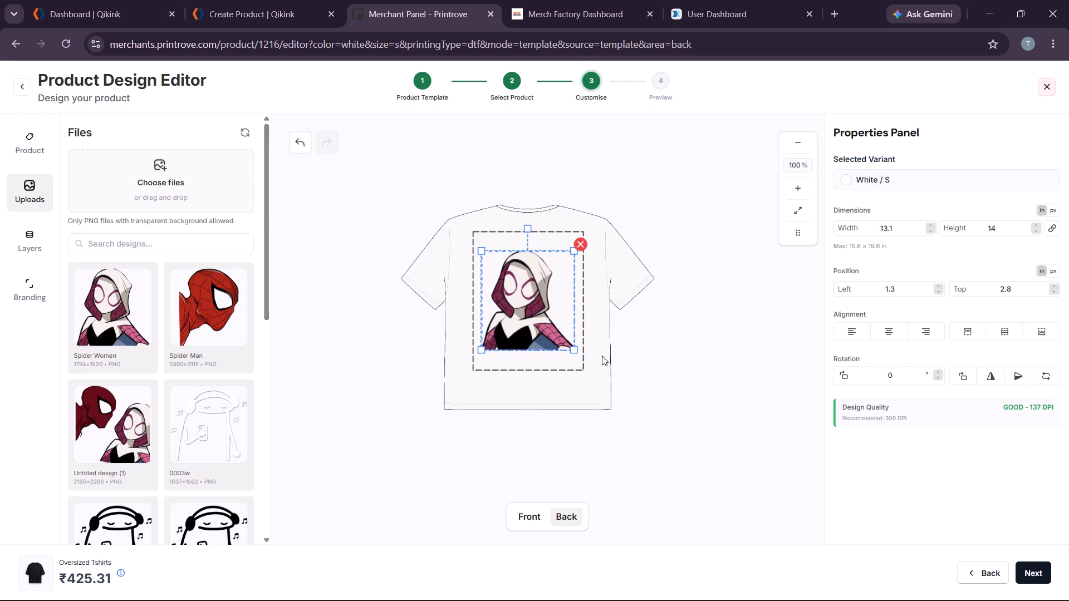
left_click(622, 354)
left_click(562, 347)
left_click(572, 351)
left_click(600, 349)
left_click_drag(534, 313, 523, 330)
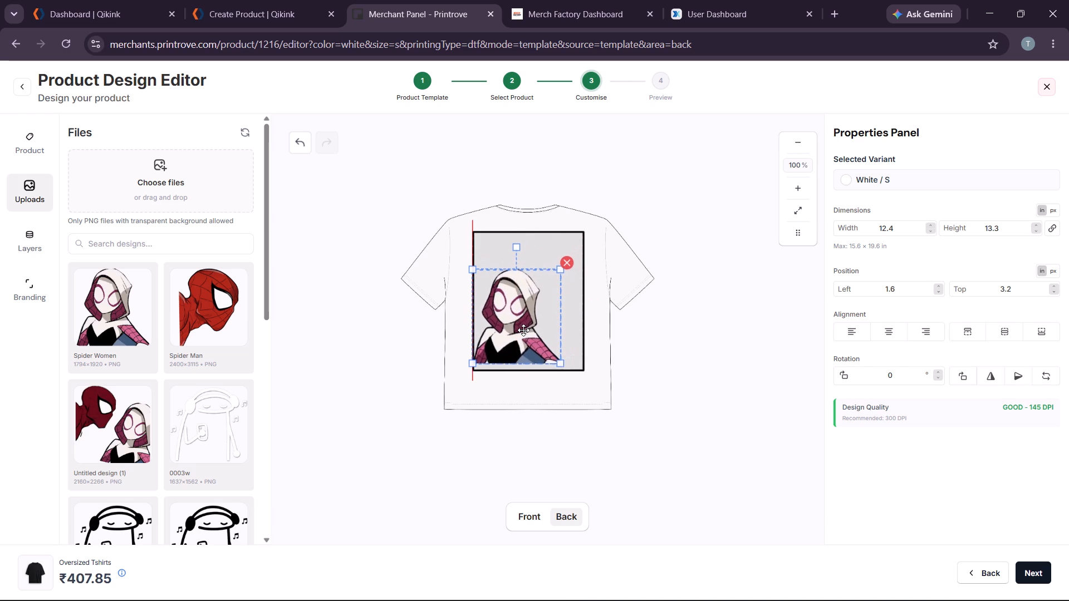
left_click_drag(523, 330, 523, 333)
left_click(587, 345)
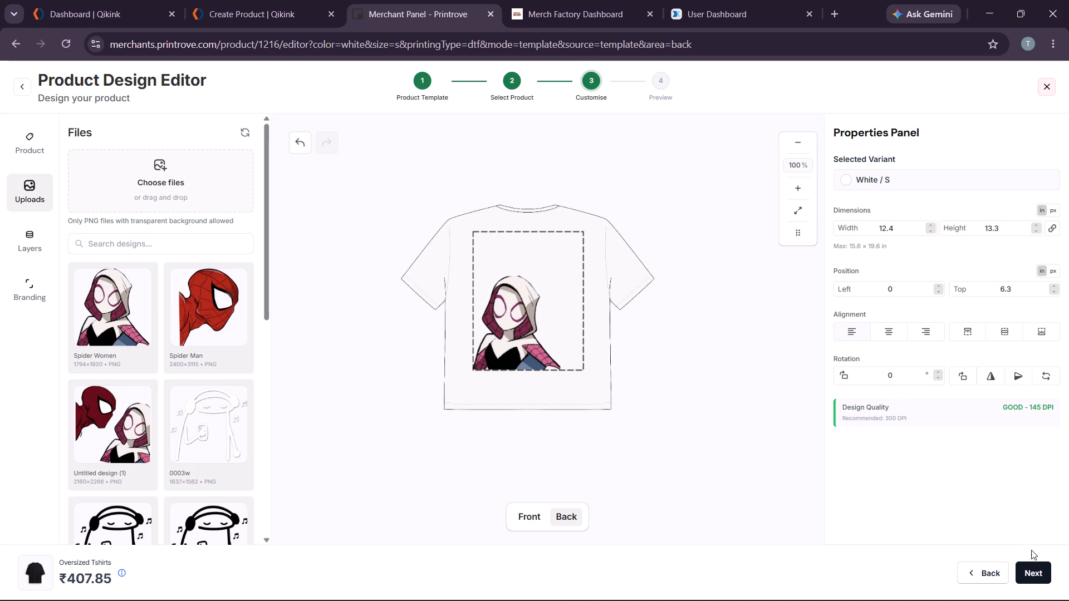
Proceed to the mockup preview and include the Flat 2 mockup with the flat front and flat back ones.
left_click(1034, 564)
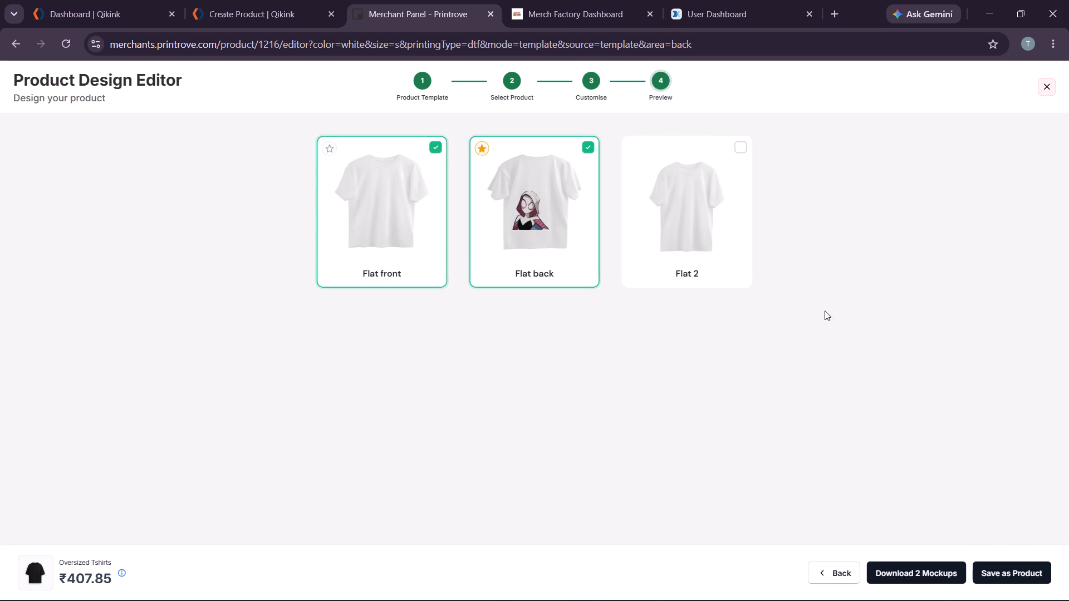
left_click(739, 145)
Start saving the design as a product and name it "Oversized T shirt Spider-Women Edition For Her".
left_click(1006, 563)
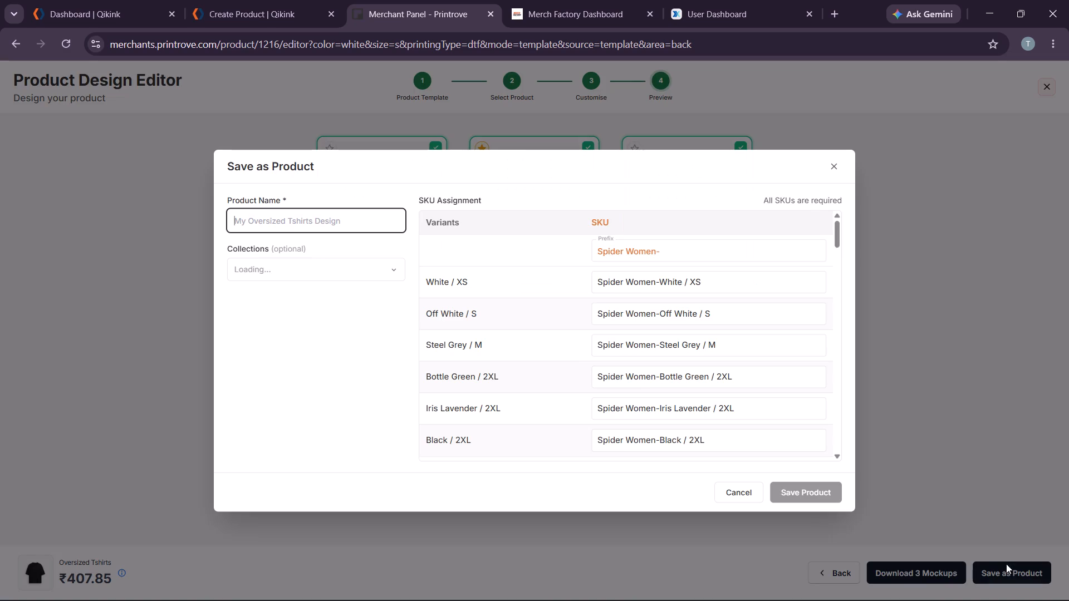
left_click(313, 220)
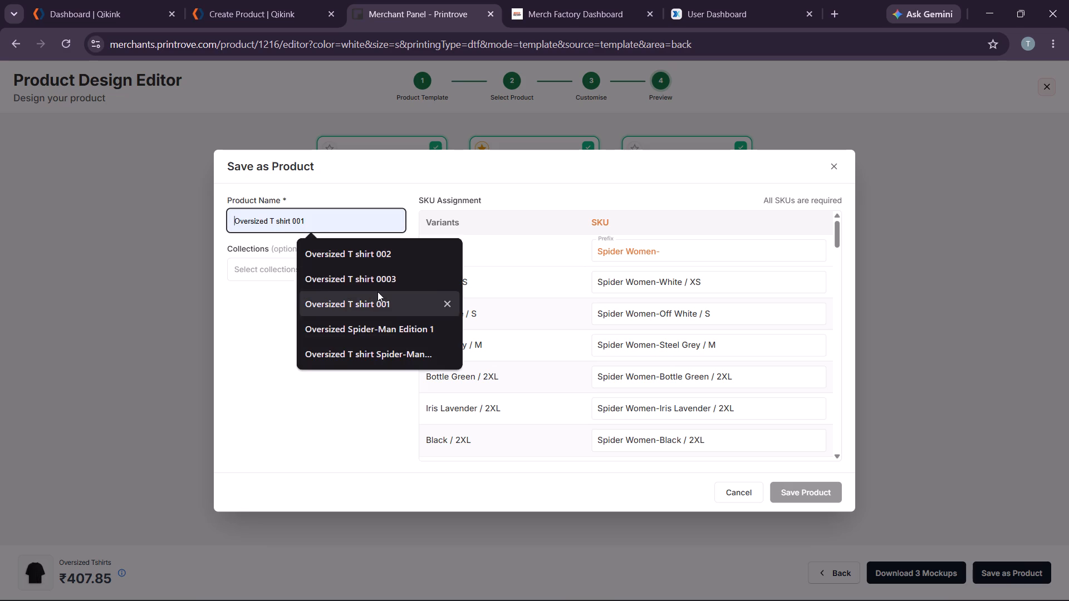
left_click(374, 253)
double_click(309, 221)
type("Spider")
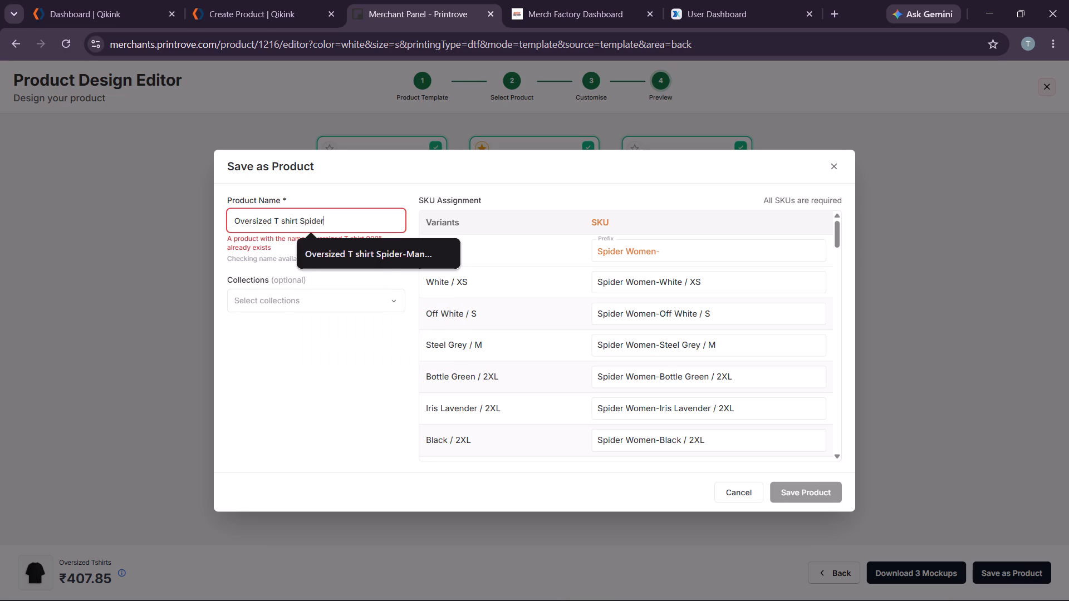
key("minus")
type("Women Edition")
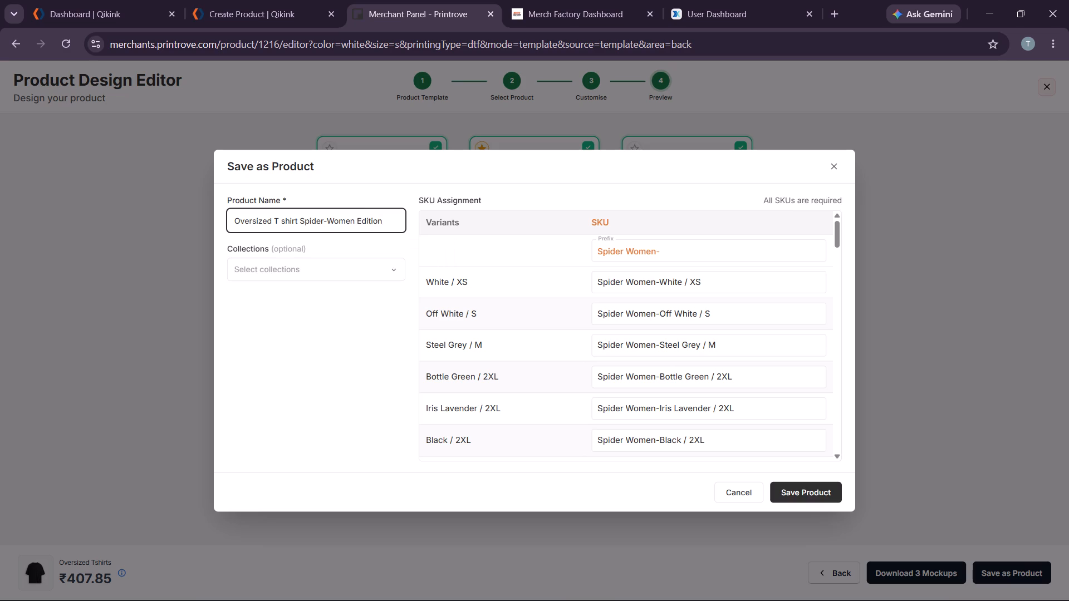
key("space")
type("For Her")
scroll(730, 290, "up", 2)
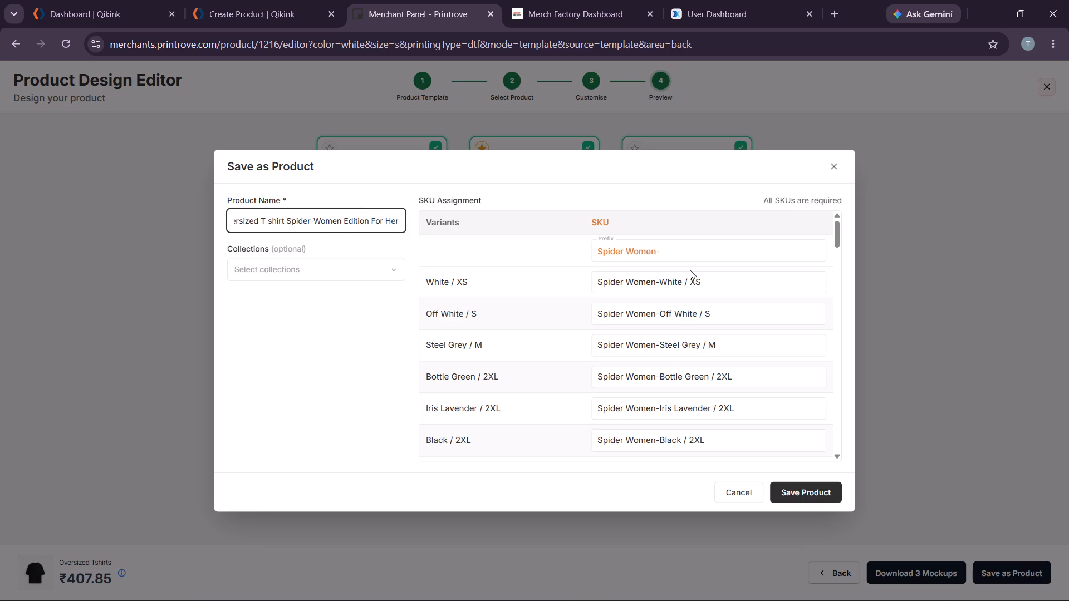
Copy "Spider-Women Edition For Her" from the product name, append it to the SKU prefix, and save the product.
left_click(687, 261)
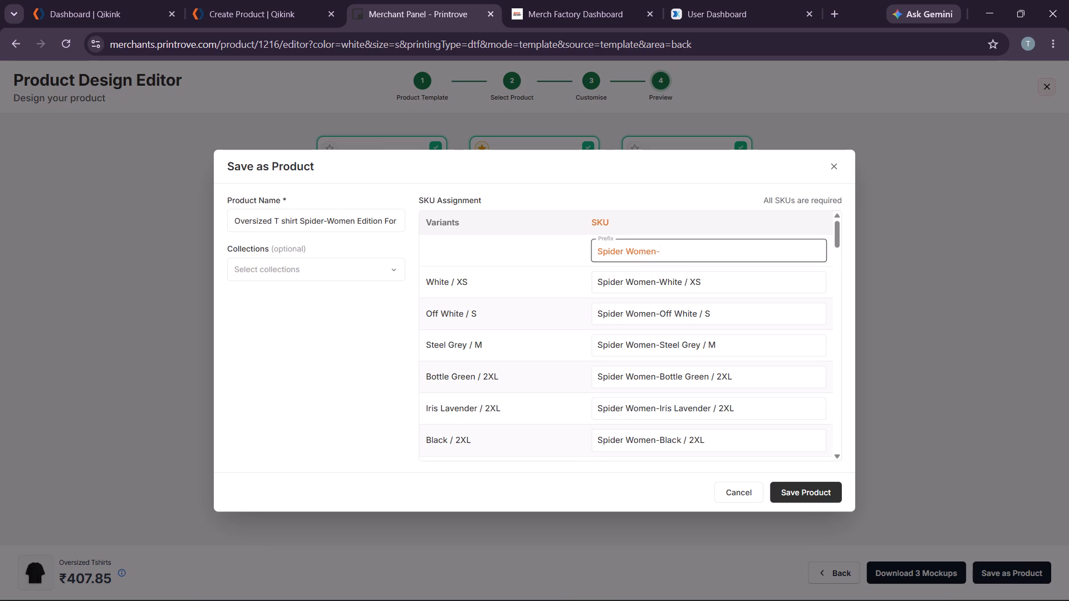
left_click_drag(298, 220, 420, 221)
right_click(385, 214)
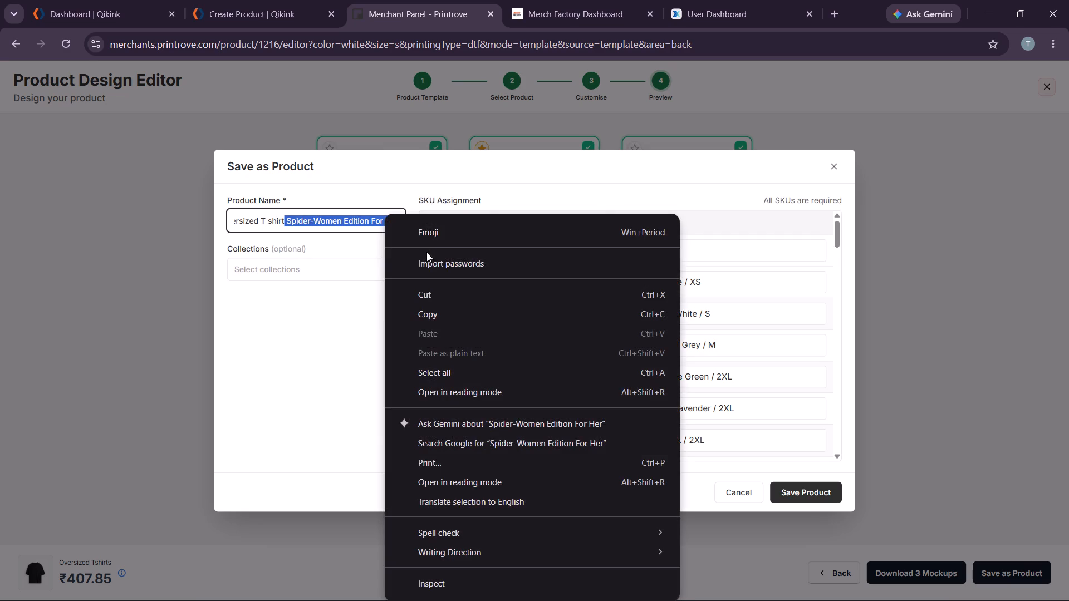
left_click(447, 321)
left_click(671, 265)
left_click(674, 257)
right_click(674, 257)
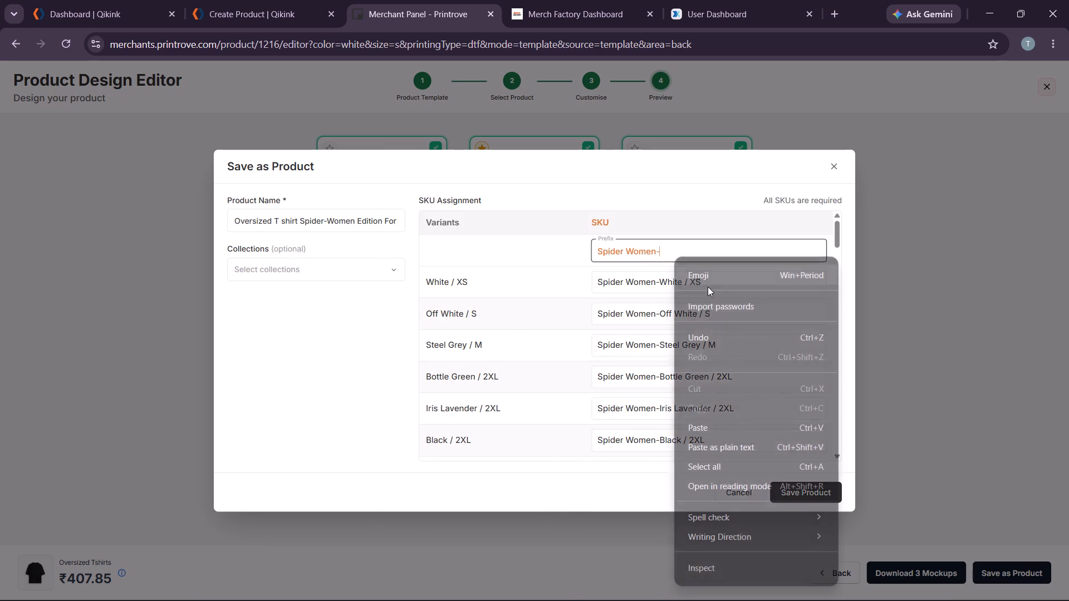
left_click(703, 420)
left_click(812, 483)
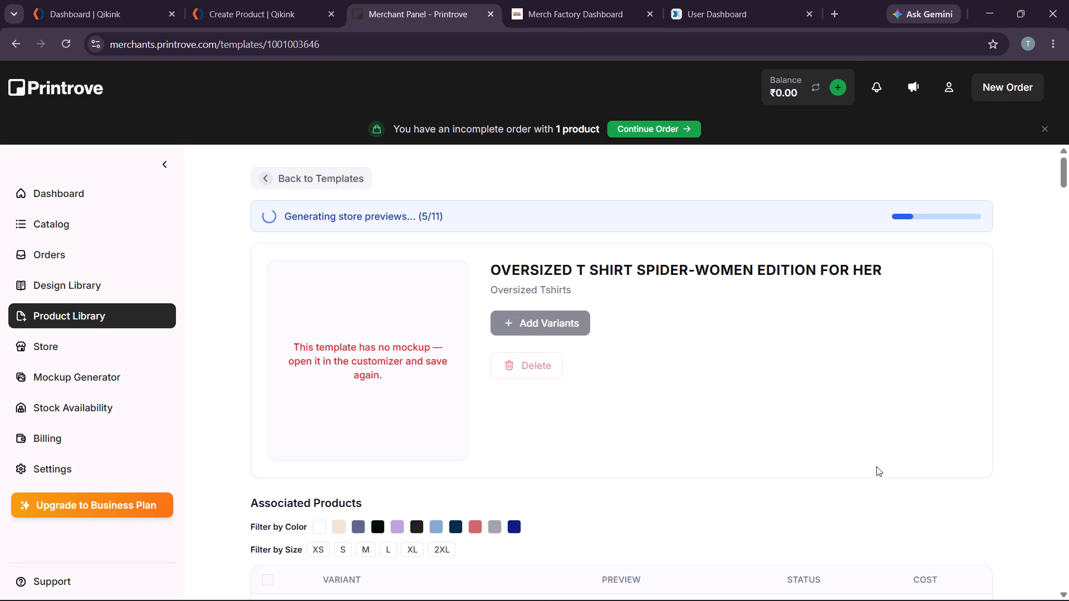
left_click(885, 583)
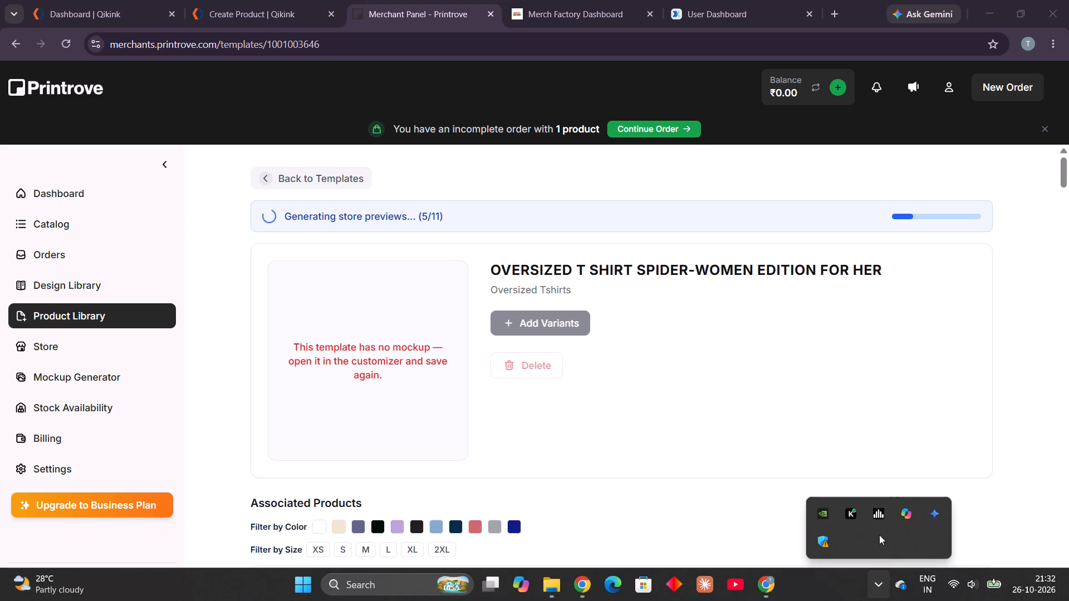
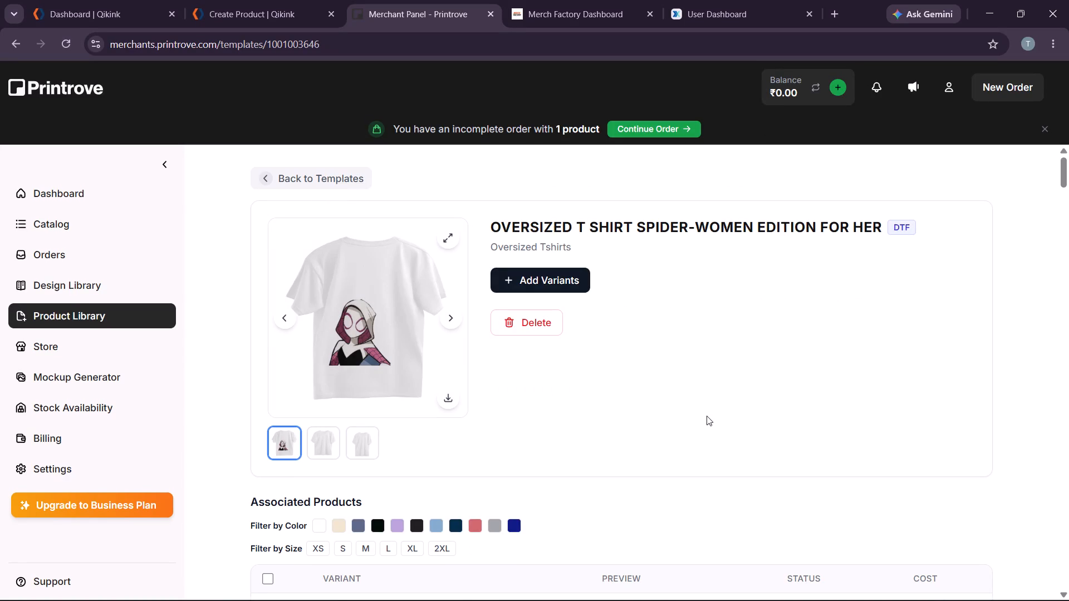
Check the Spider-Women product's variants by filtering the associated products through the beige, slate, black and Iris Lavender colours.
scroll(814, 431, "down", 3)
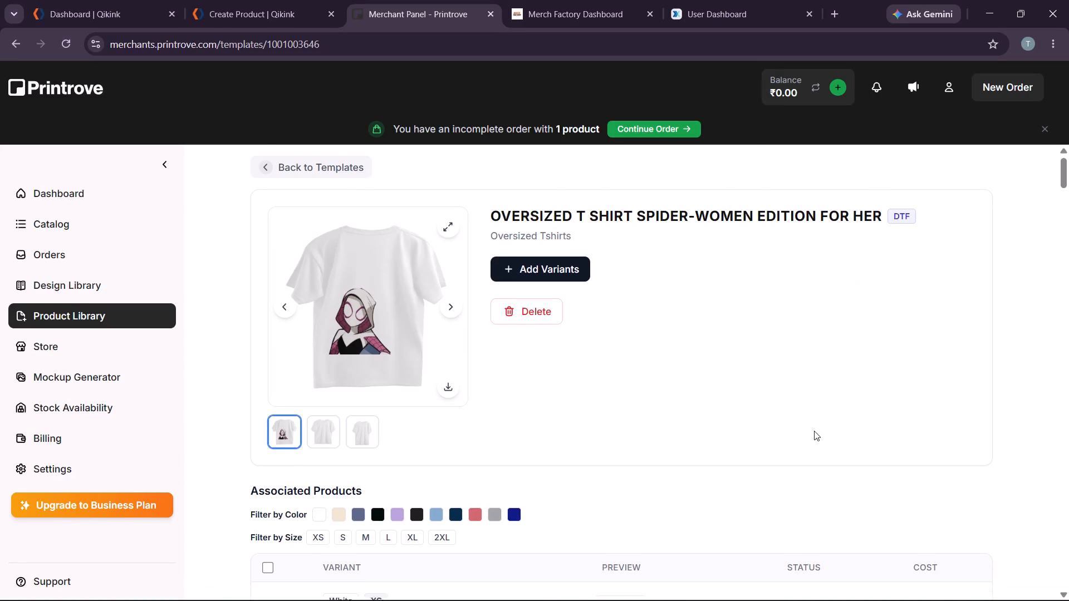
scroll(814, 431, "down", 2)
scroll(445, 243, "up", 2)
left_click(337, 313)
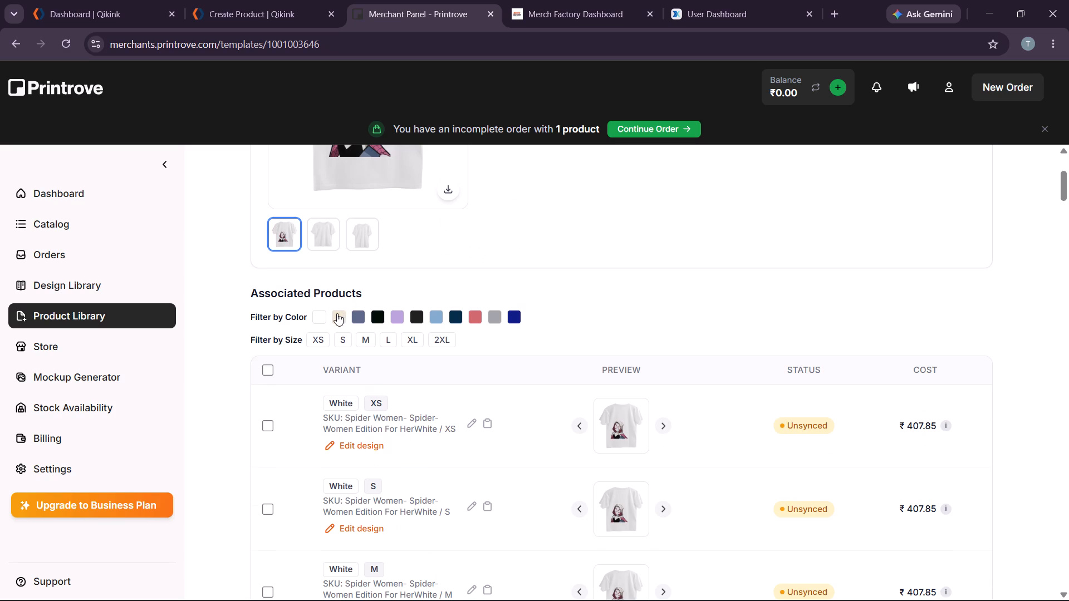
left_click(337, 313)
left_click(360, 316)
left_click(360, 316)
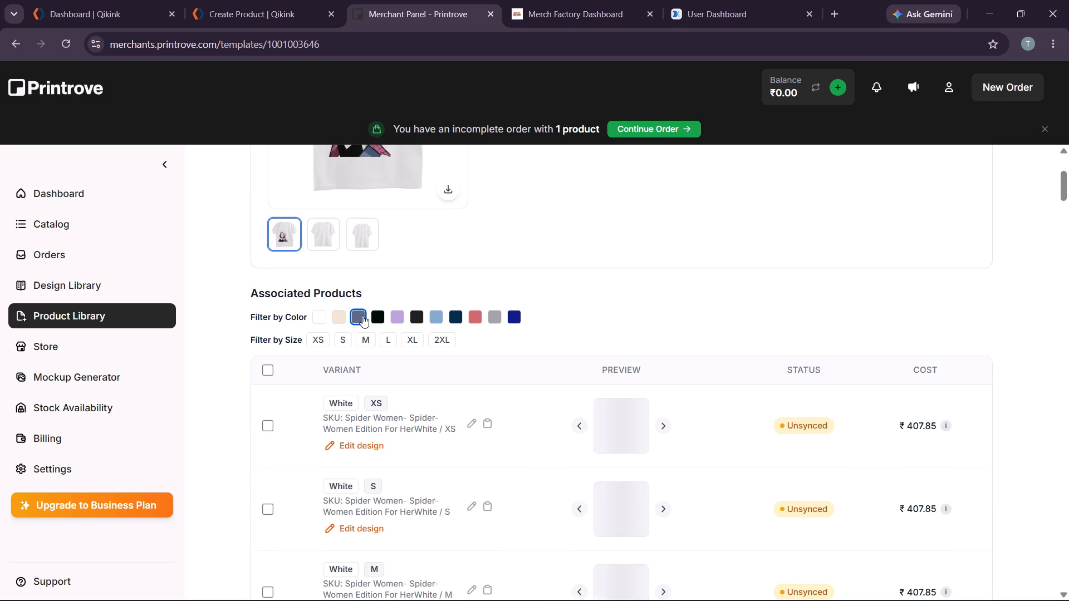
left_click(372, 316)
left_click(372, 316)
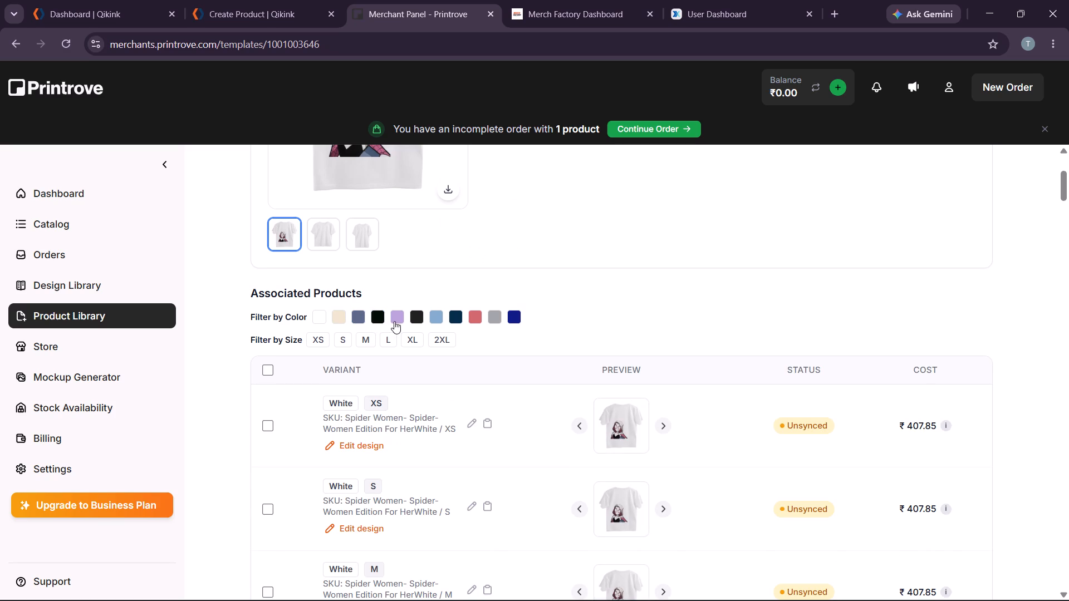
left_click(394, 321)
left_click(398, 316)
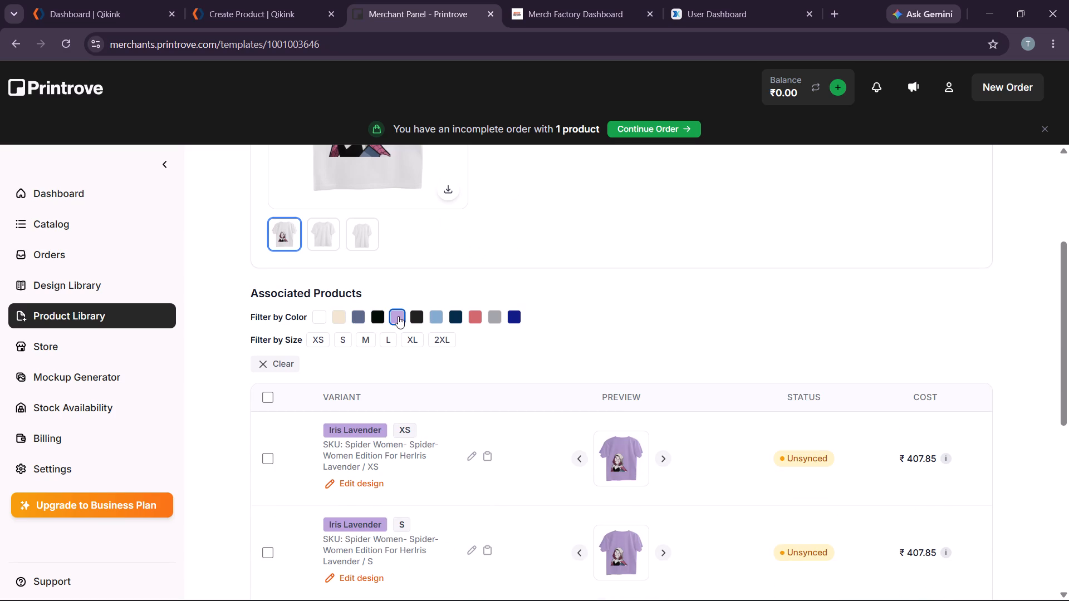
Return to the product library and view the printed back previews of both Spider-Man products and Oversized T shirt 0003.
scroll(508, 321, "up", 4)
left_click(263, 181)
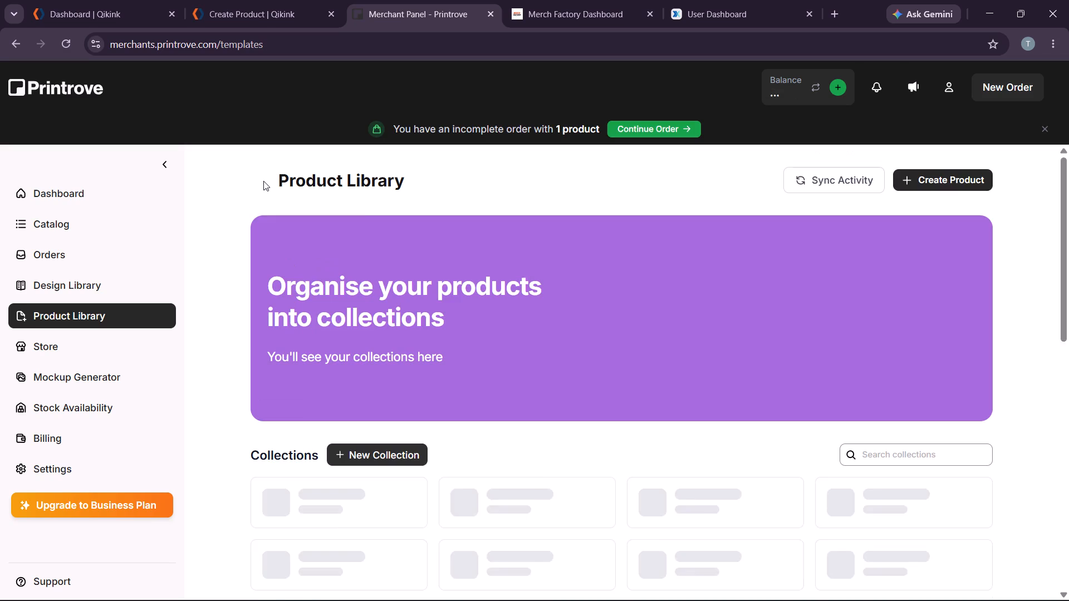
scroll(383, 318, "down", 4)
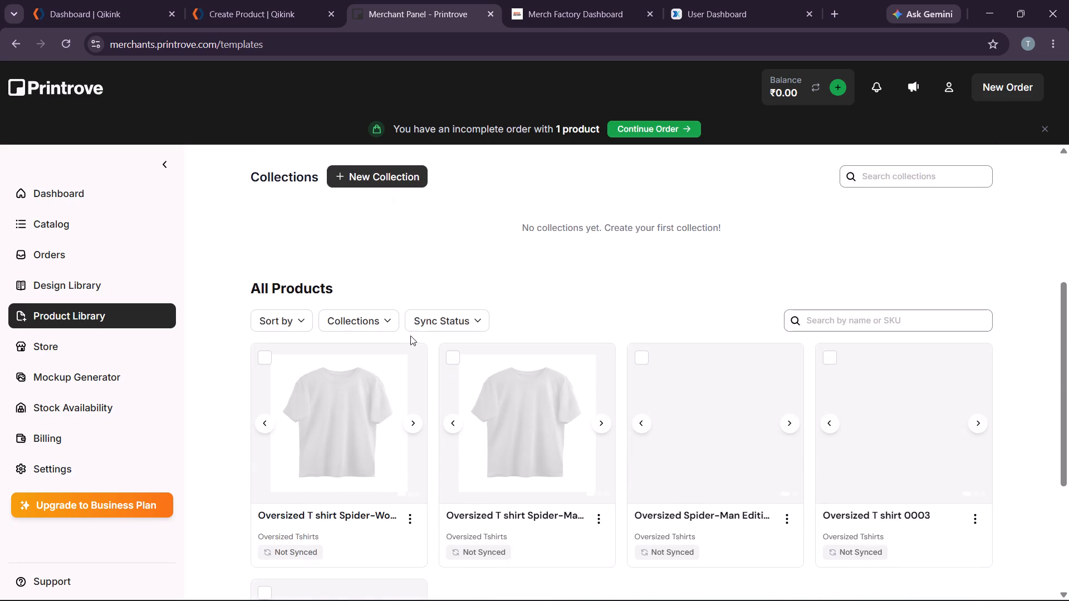
scroll(412, 337, "down", 4)
scroll(437, 328, "up", 1)
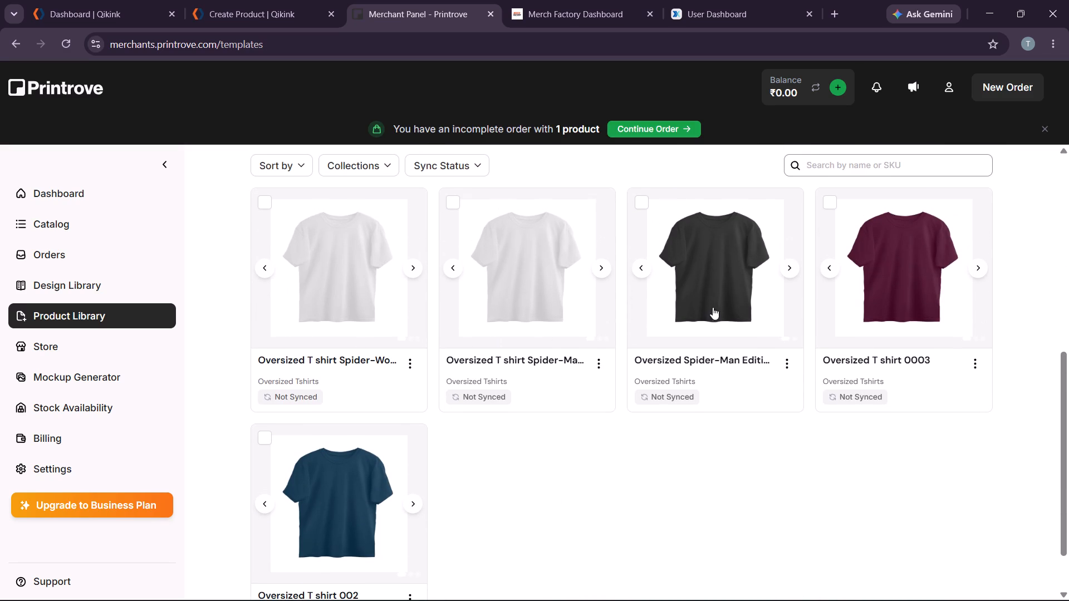
left_click(795, 267)
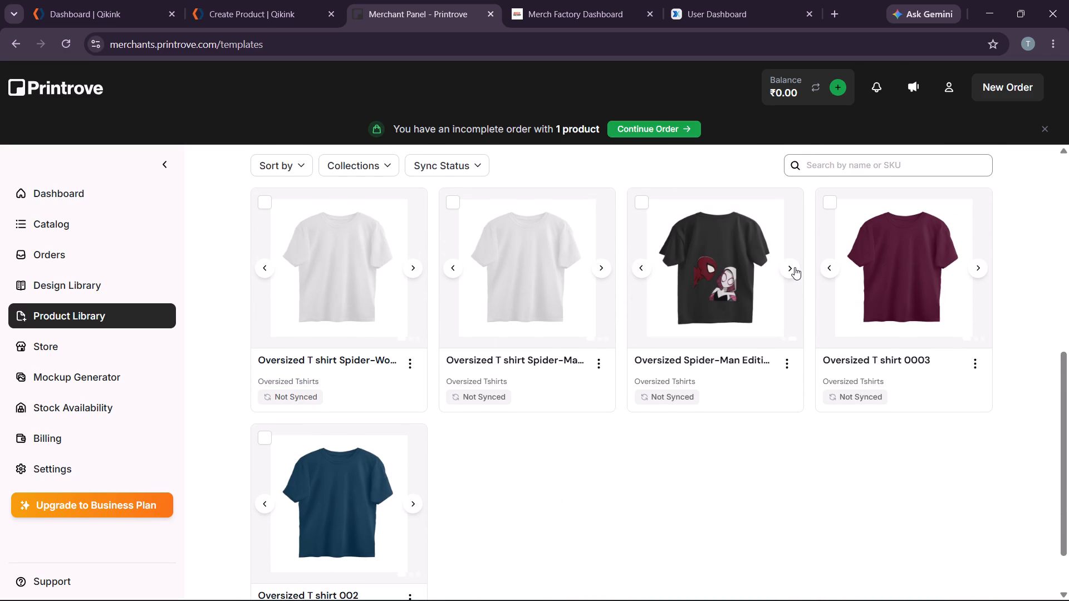
left_click(976, 268)
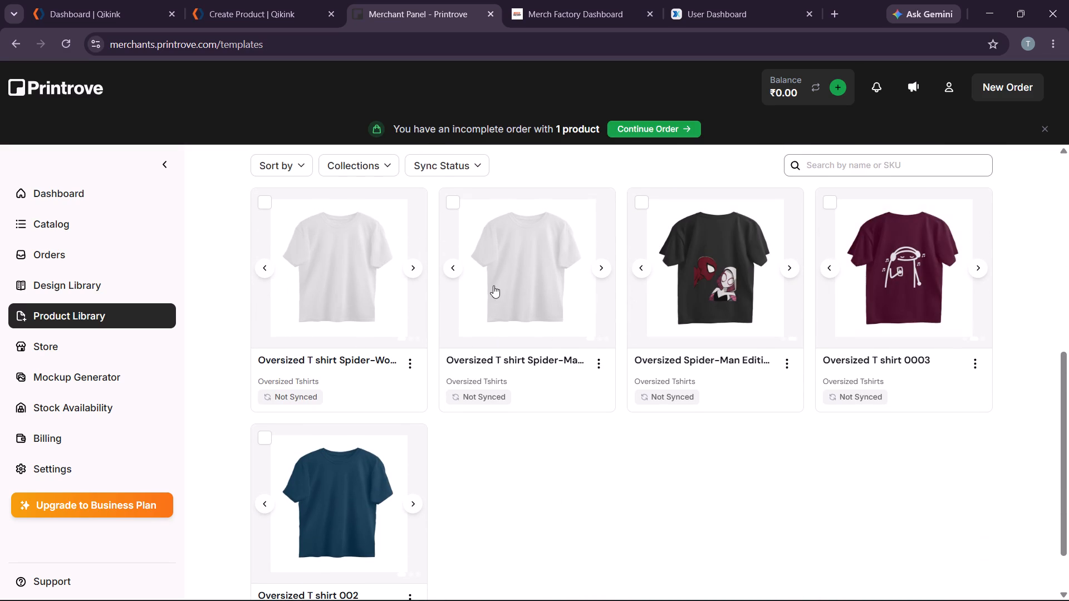
left_click(448, 265)
double_click(596, 267)
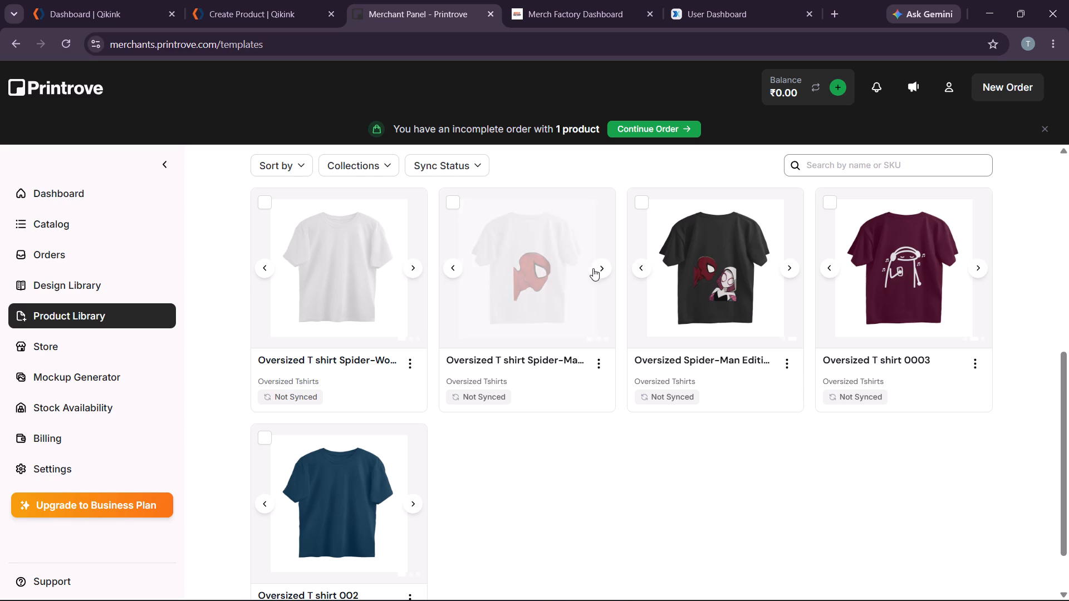
left_click(253, 264)
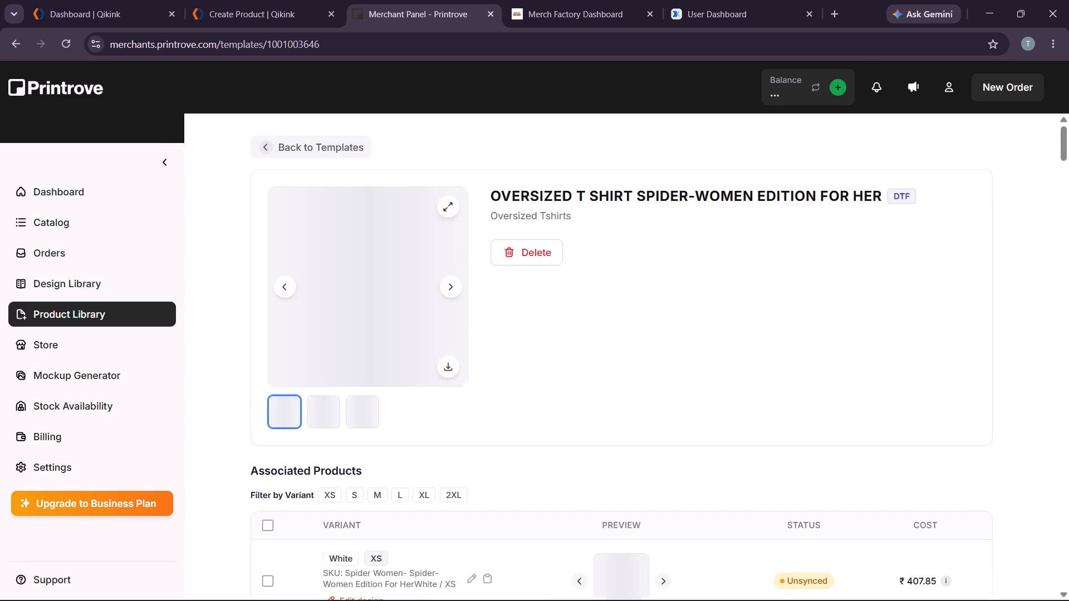
left_click(266, 178)
scroll(400, 357, "down", 4)
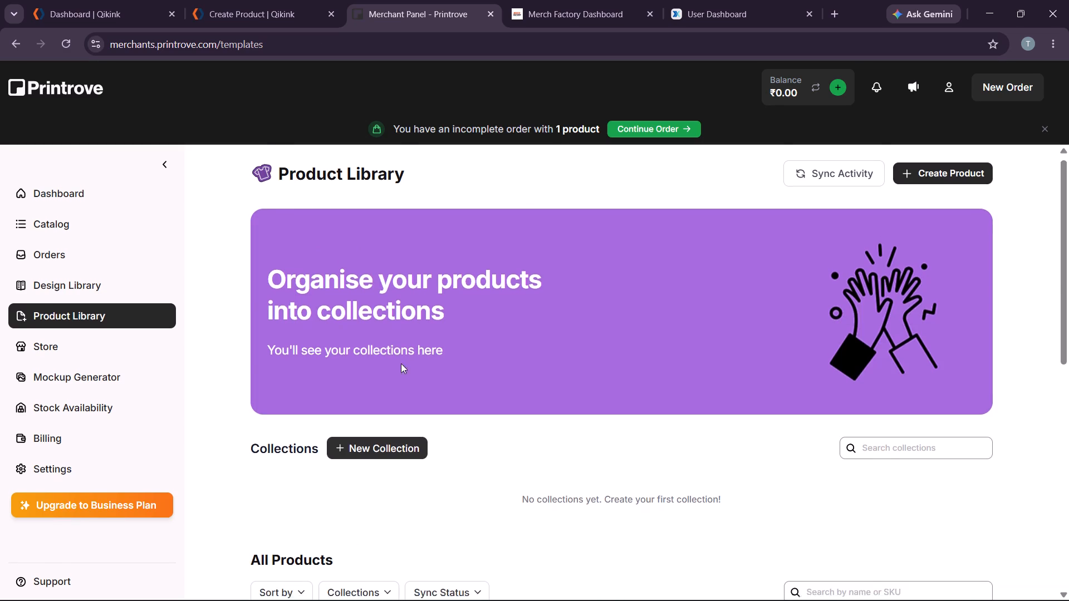
left_click(449, 419)
left_click(449, 420)
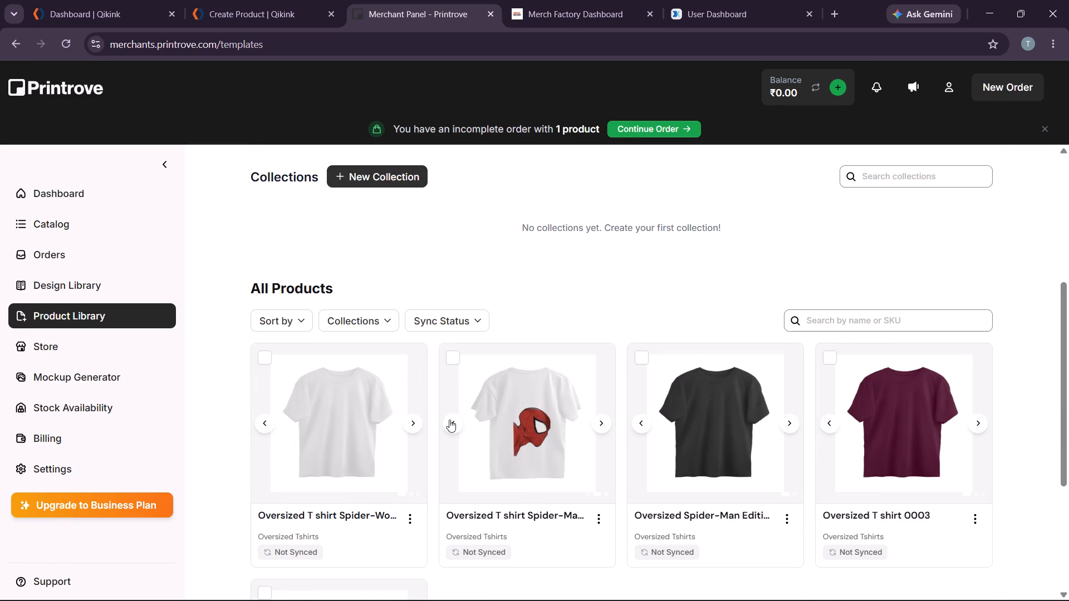
left_click(409, 421)
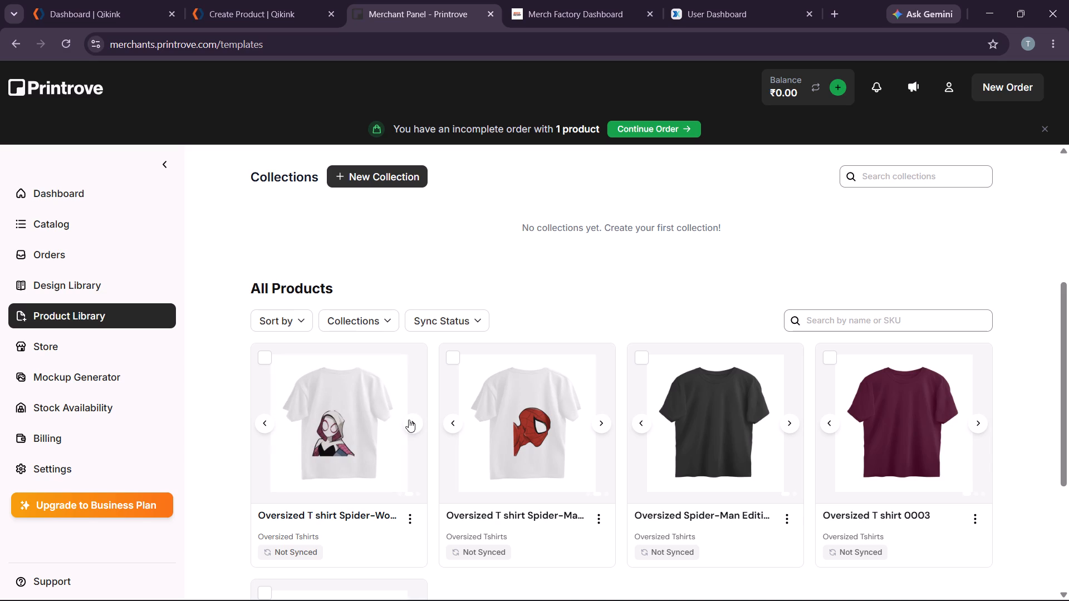
left_click(306, 382)
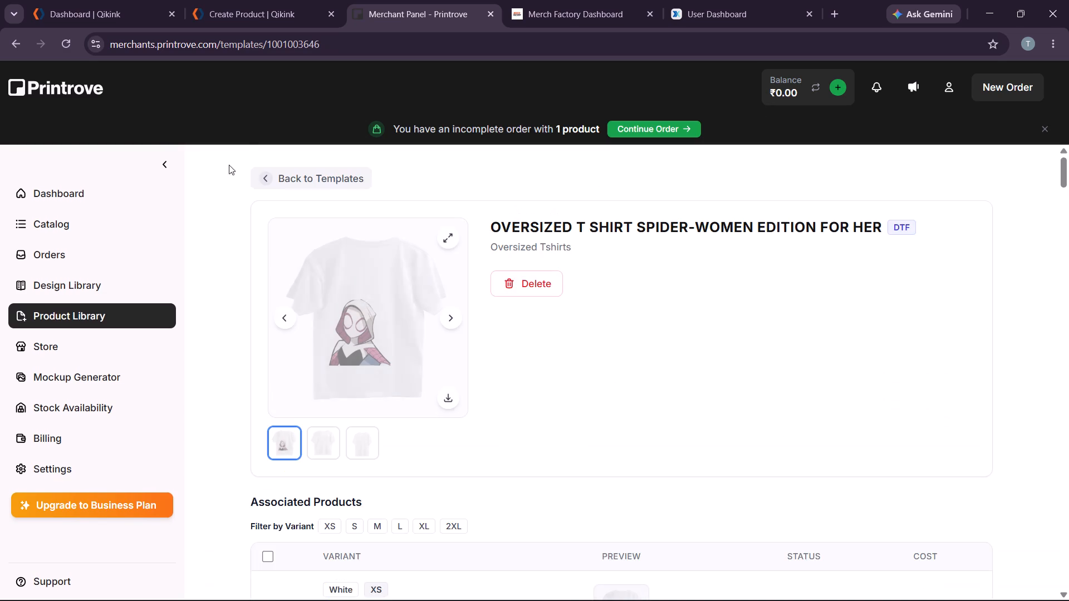
left_click(264, 185)
scroll(524, 260, "down", 5)
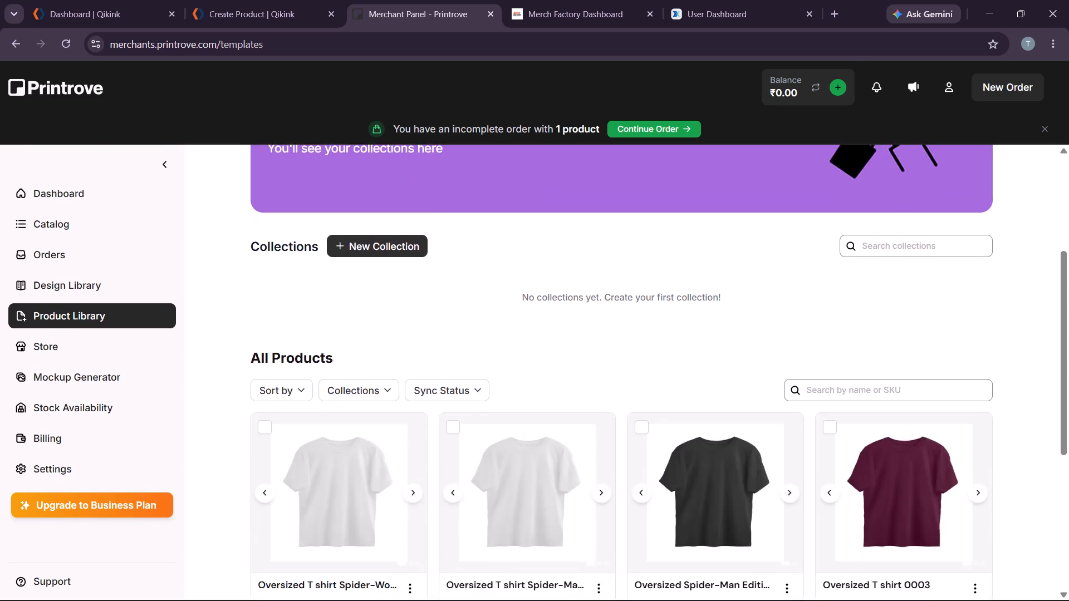
scroll(533, 287, "down", 7)
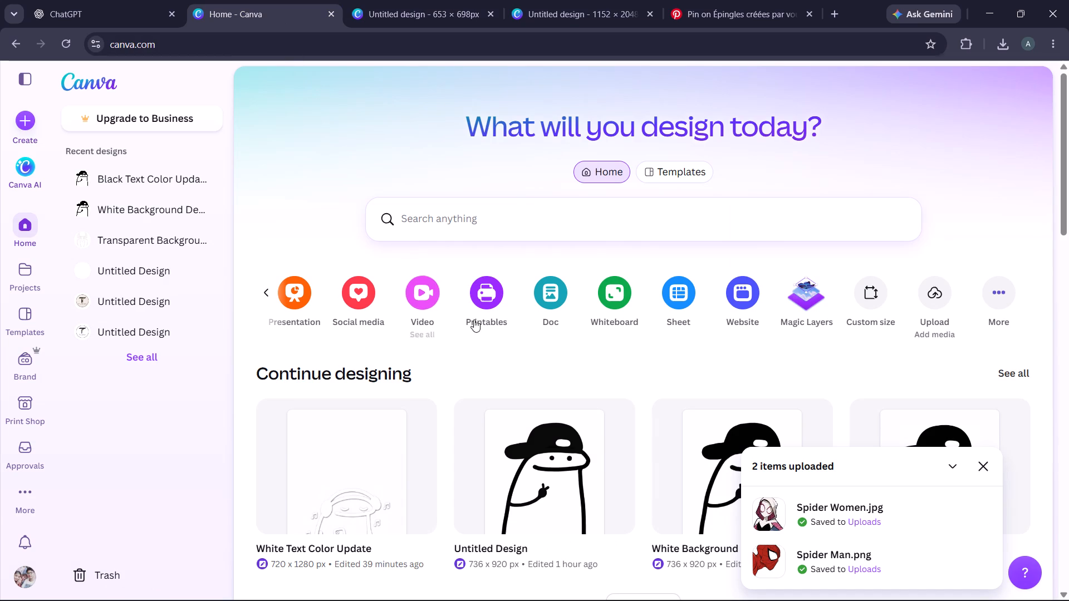
left_click(975, 468)
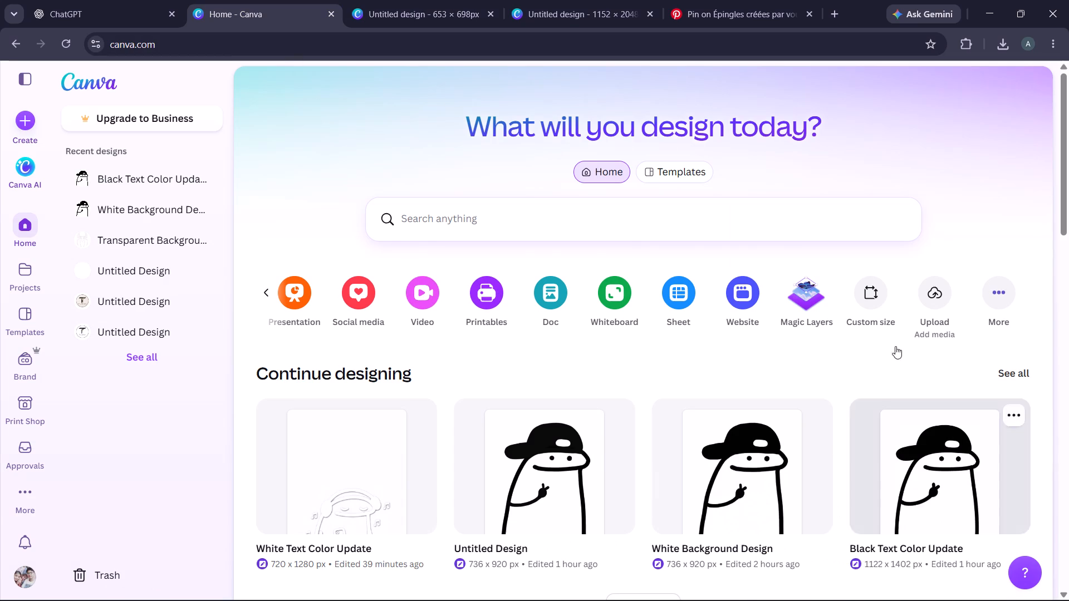
Switch to Pinterest and examine pins related to the Spider-Women artwork and the previously visited pins for design ideas.
left_click(760, 0)
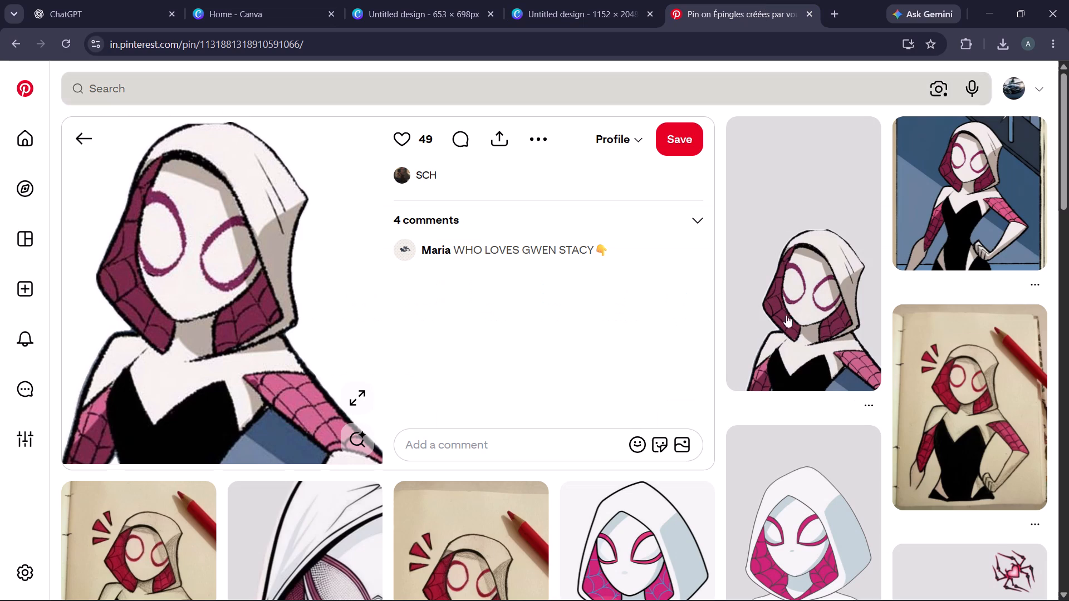
scroll(787, 346, "down", 9)
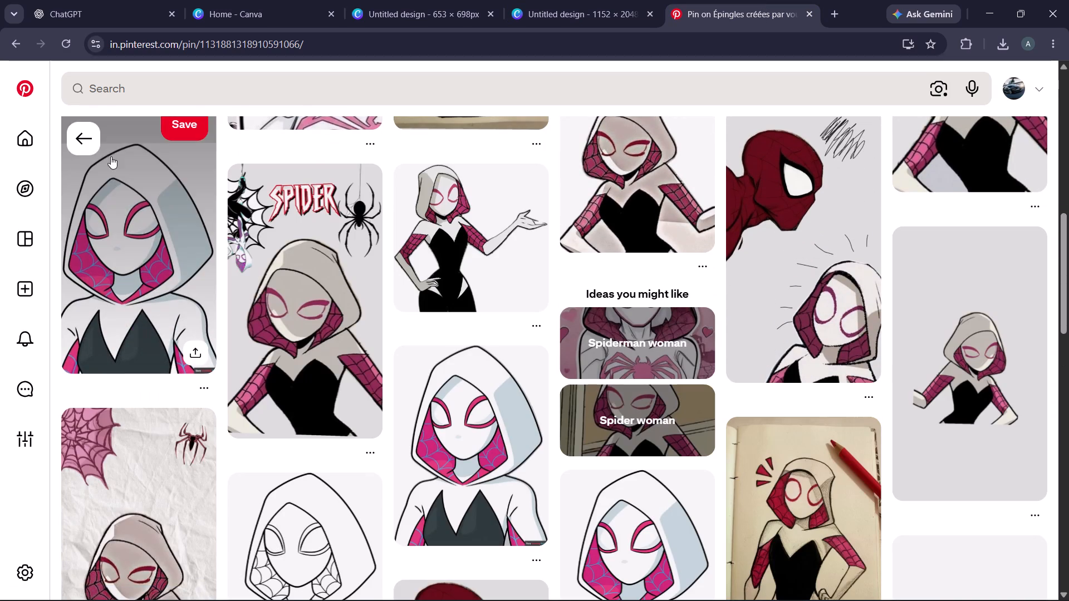
left_click(93, 133)
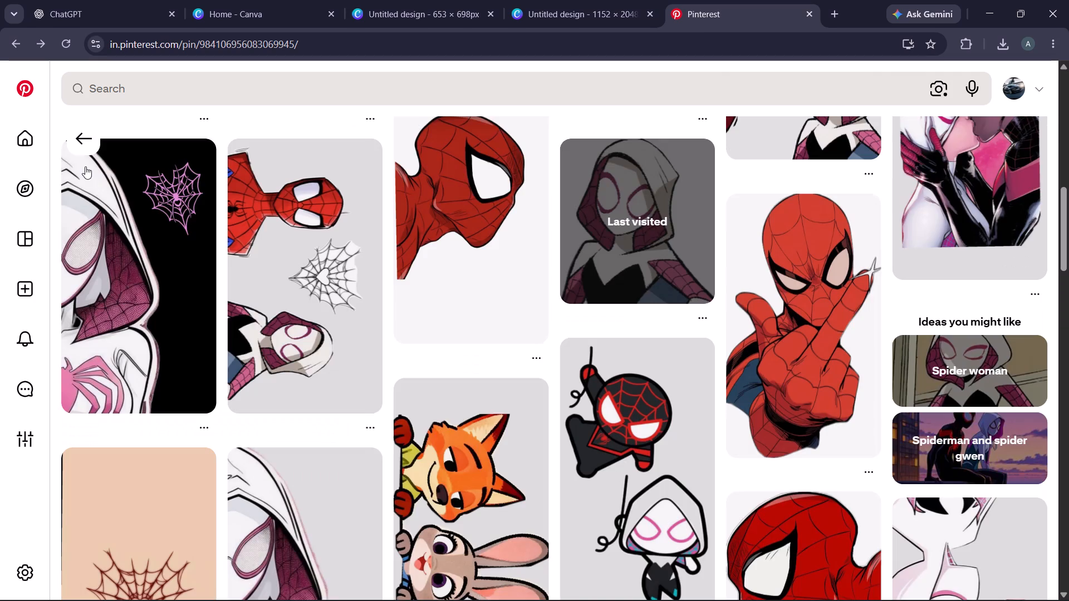
left_click(83, 146)
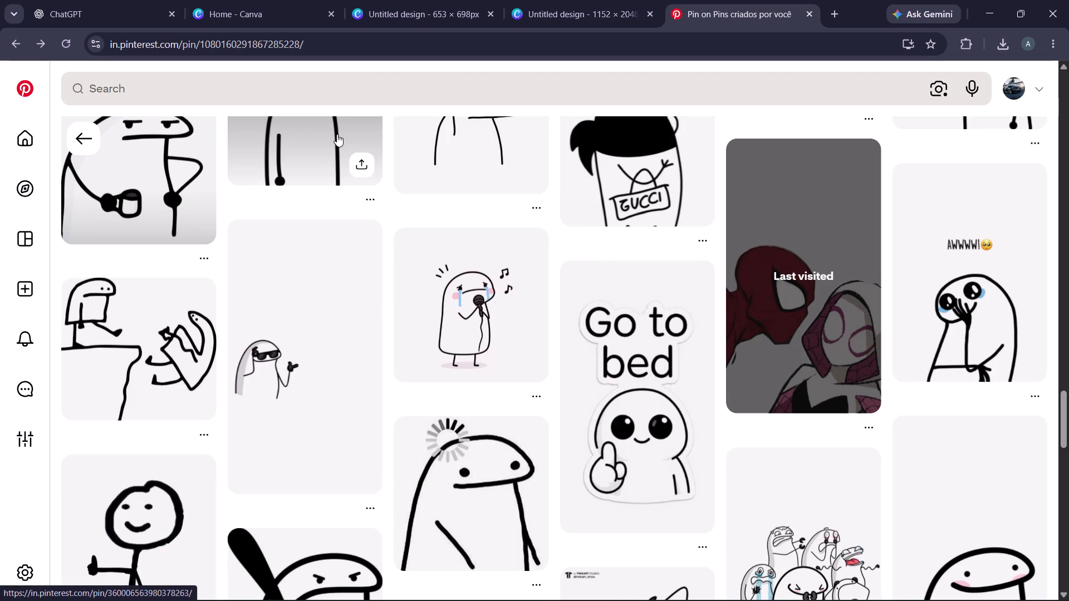
scroll(424, 349, "down", 3)
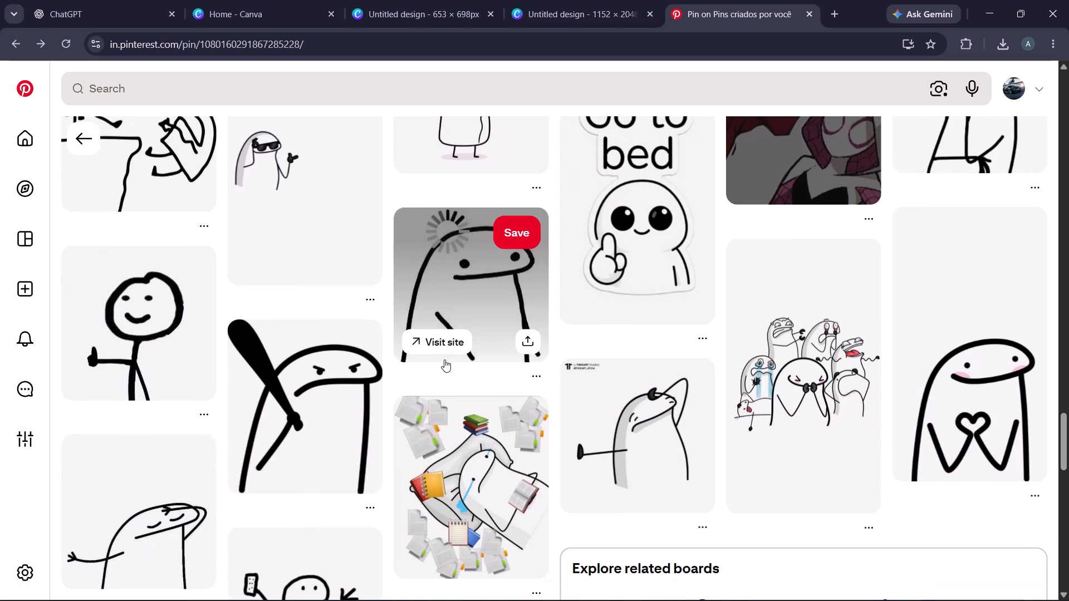
scroll(444, 359, "down", 6)
scroll(424, 335, "up", 10)
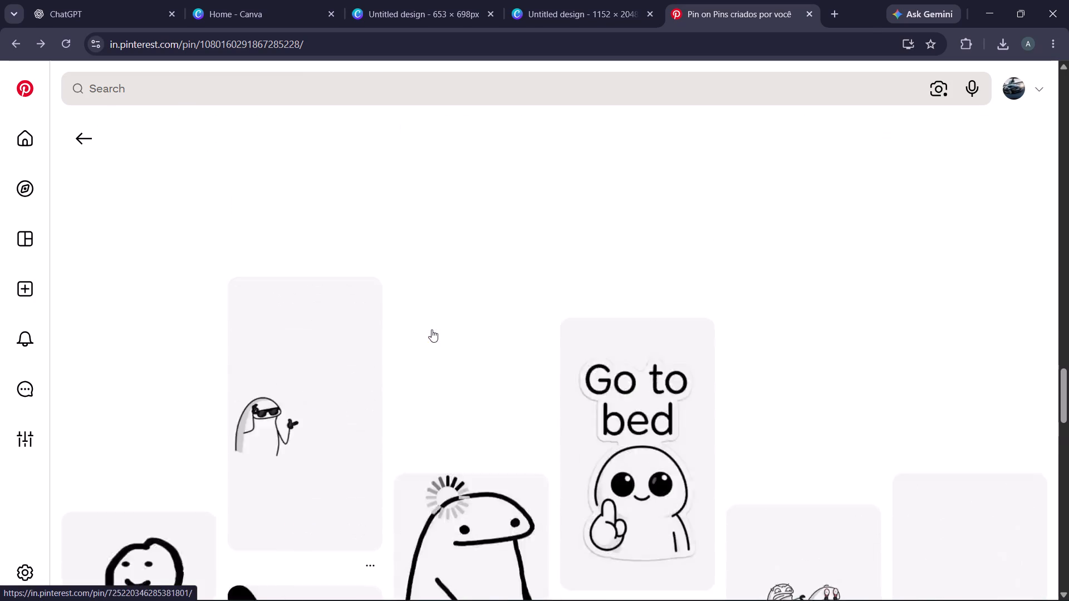
scroll(431, 329, "up", 15)
Go back to the pin of the character in a black cap and examine its related pins for a new design.
left_click(80, 136)
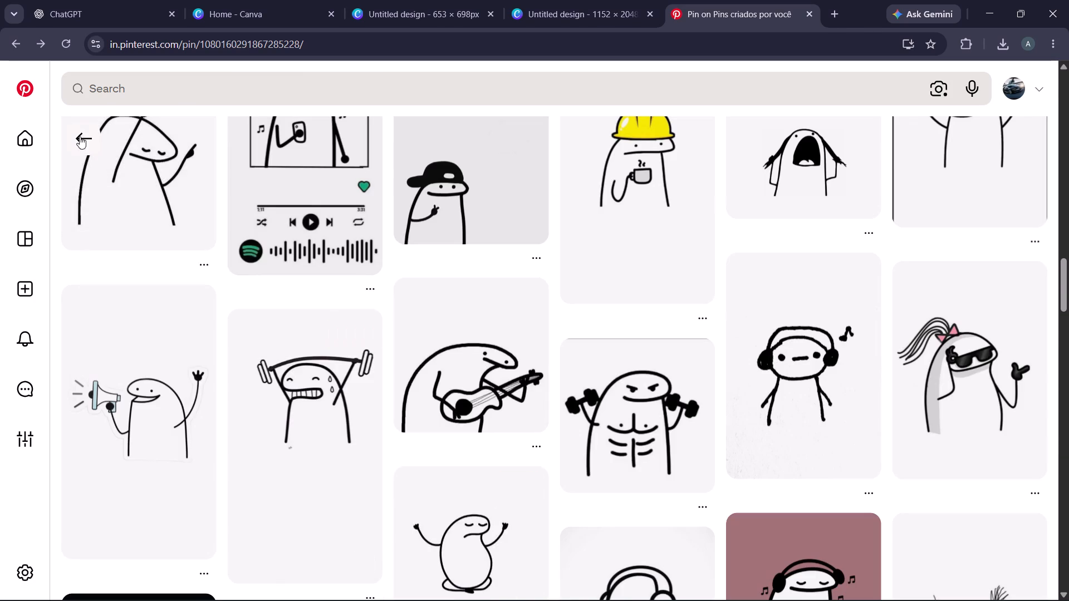
scroll(415, 316, "down", 2)
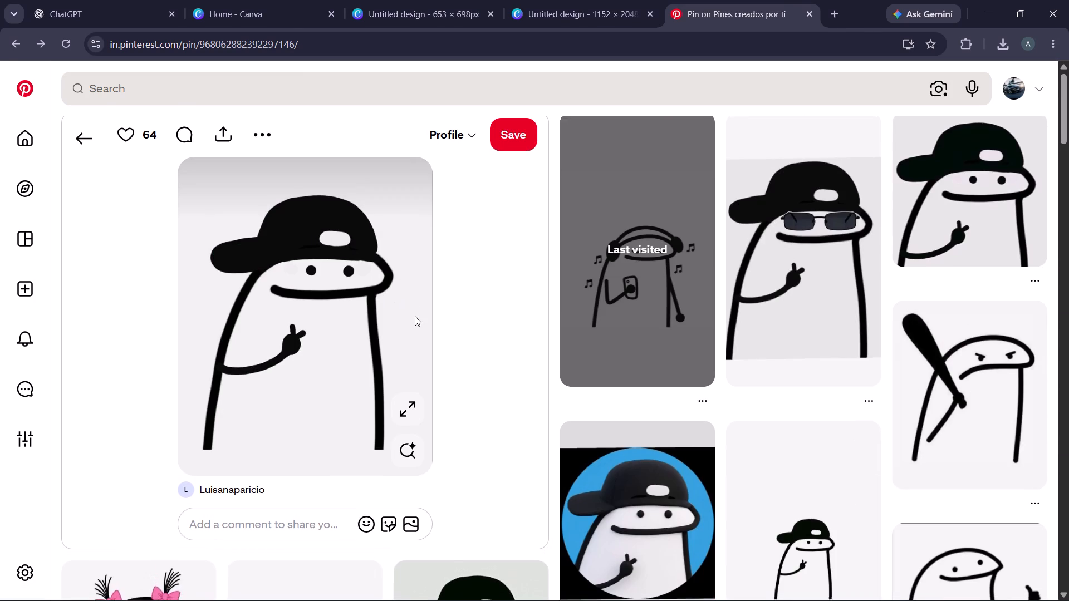
scroll(415, 316, "down", 3)
scroll(415, 318, "up", 4)
scroll(358, 254, "up", 4)
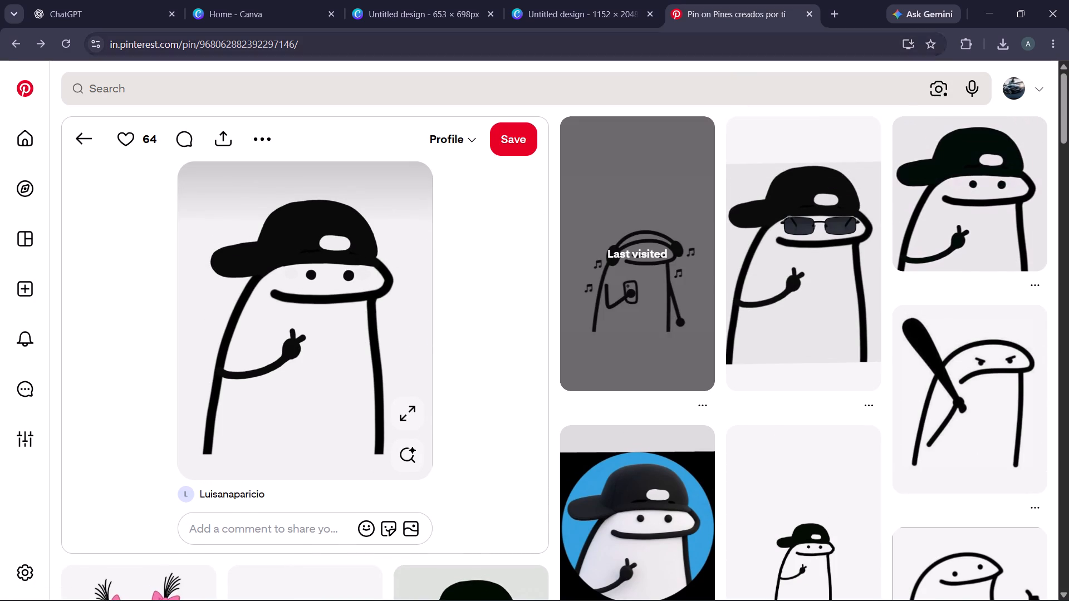
scroll(832, 278, "down", 3)
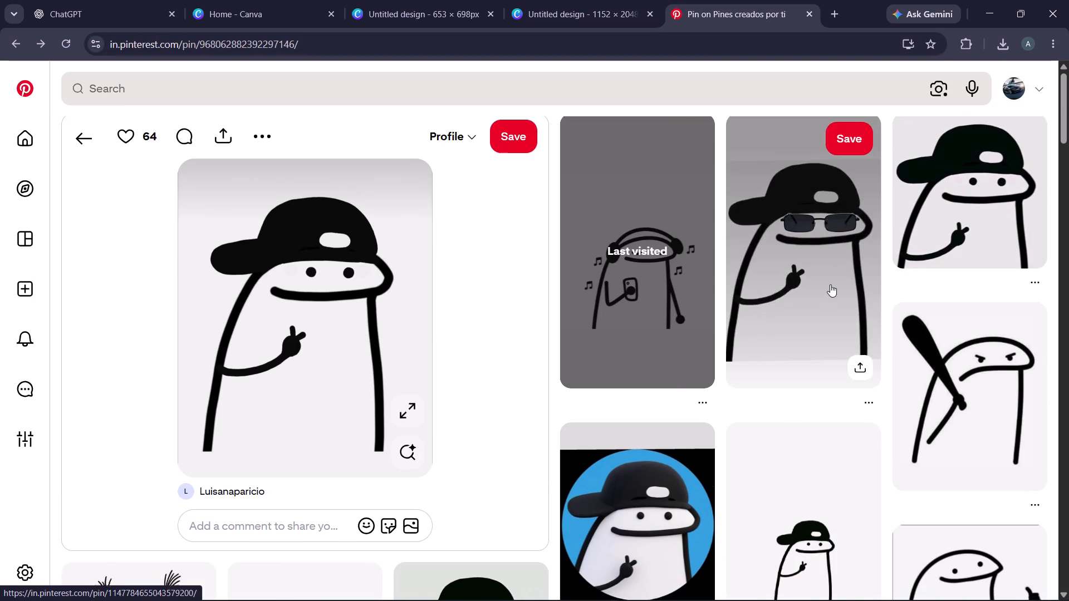
scroll(759, 339, "down", 12)
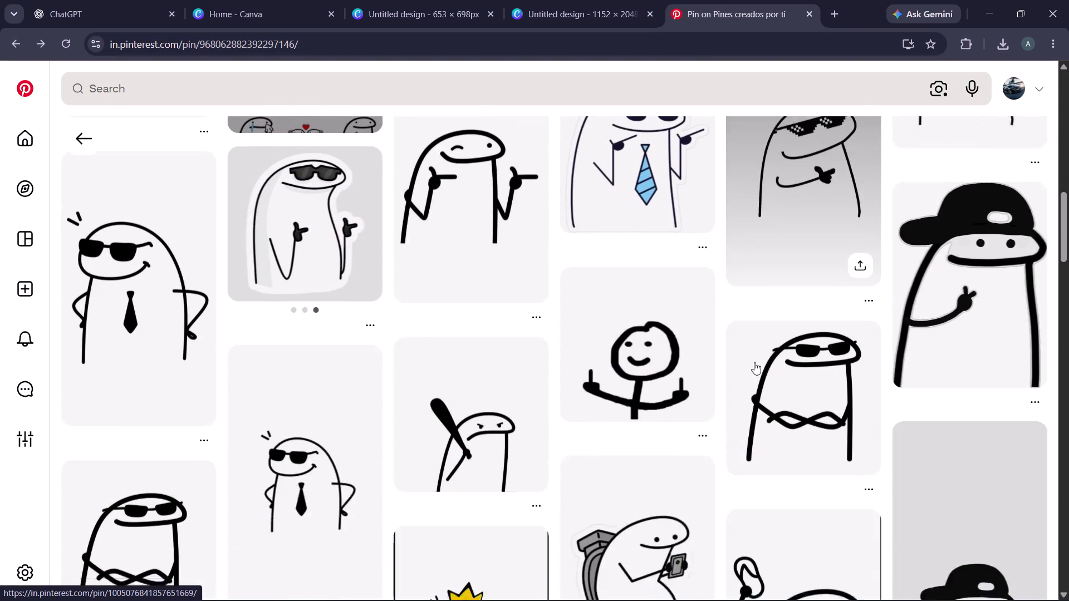
scroll(765, 362, "down", 3)
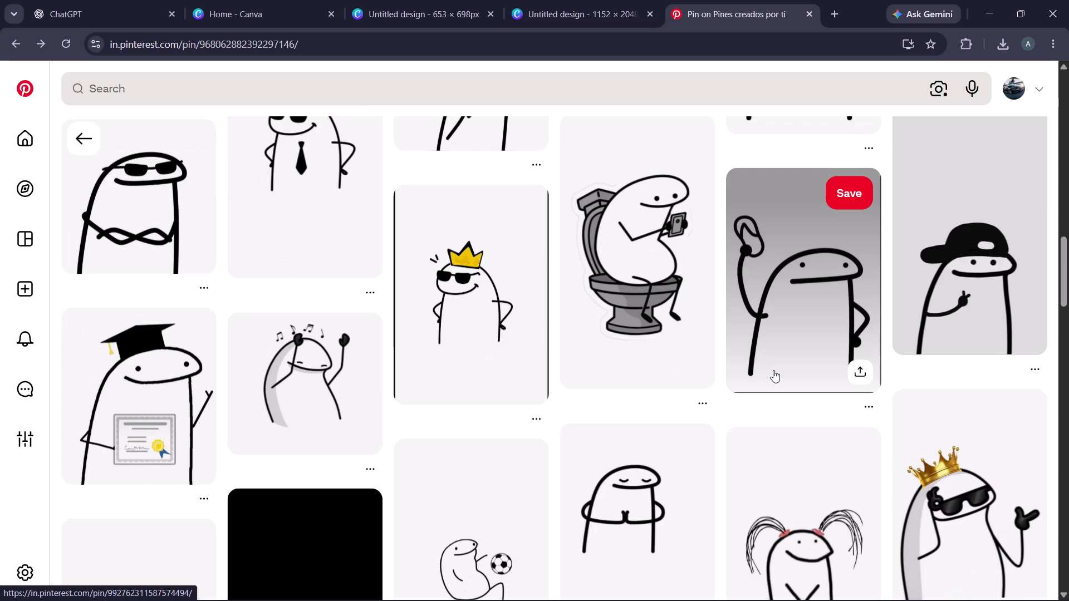